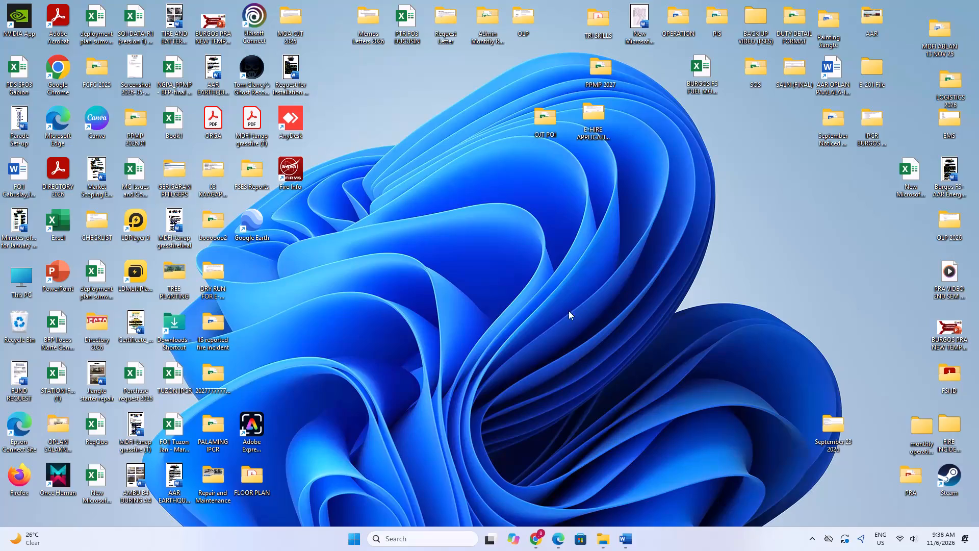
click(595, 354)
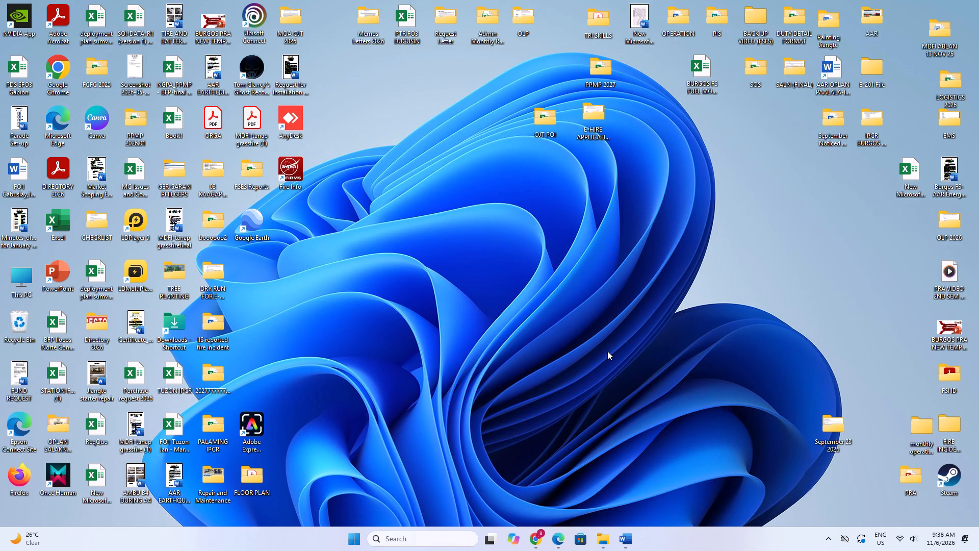
Refresh the Windows desktop twice in a row.
right_click(543, 280)
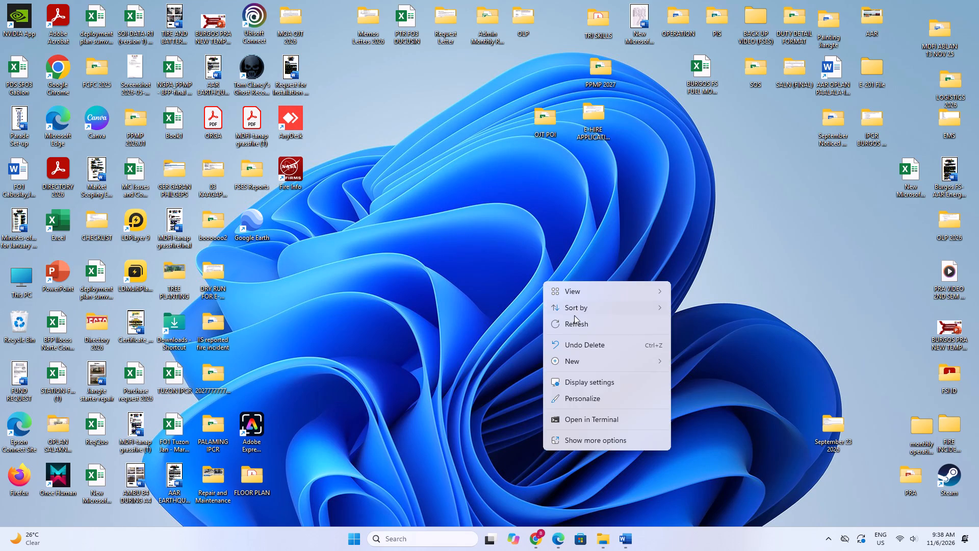
click(579, 324)
right_click(579, 324)
click(603, 363)
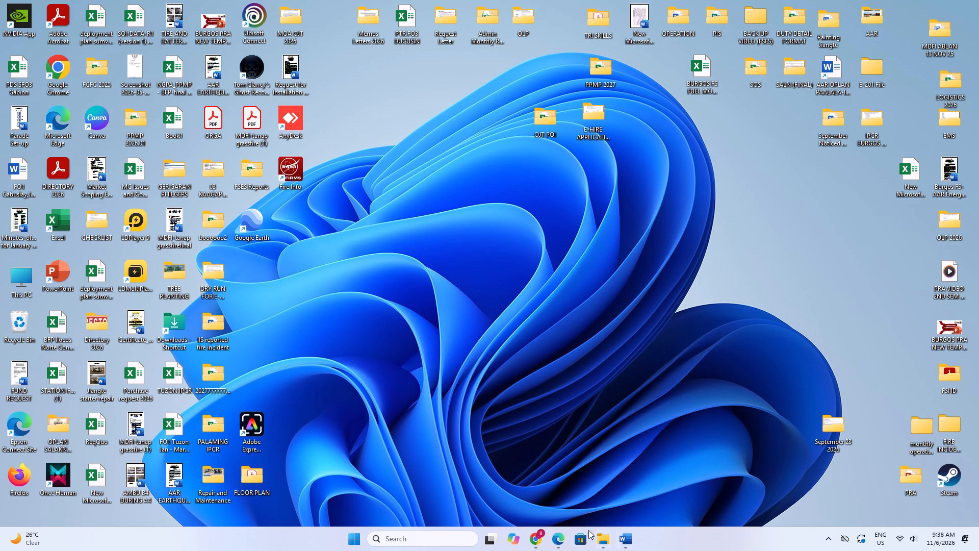
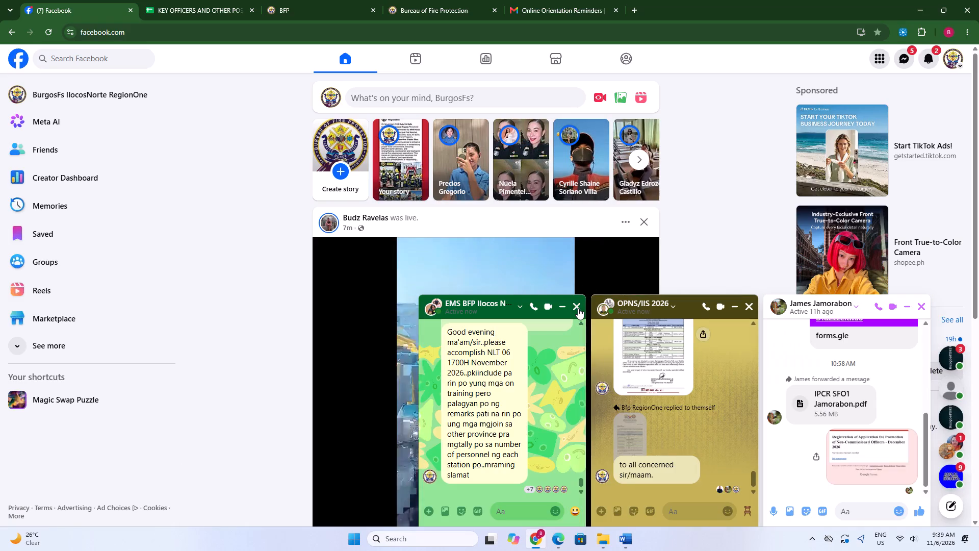
Close all the open Messenger chat windows on the Facebook home page.
click(578, 308)
click(578, 308)
click(578, 308)
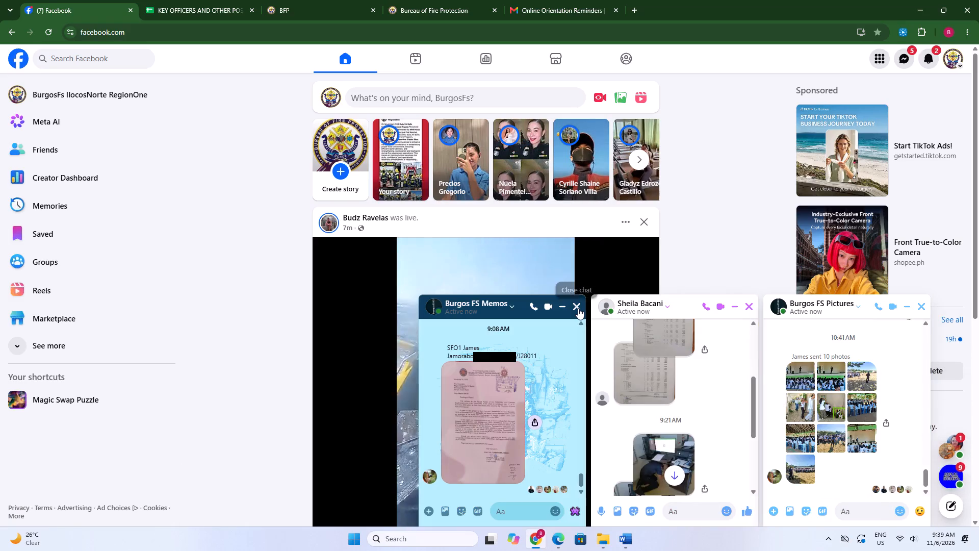
click(578, 308)
click(578, 308)
click(578, 308)
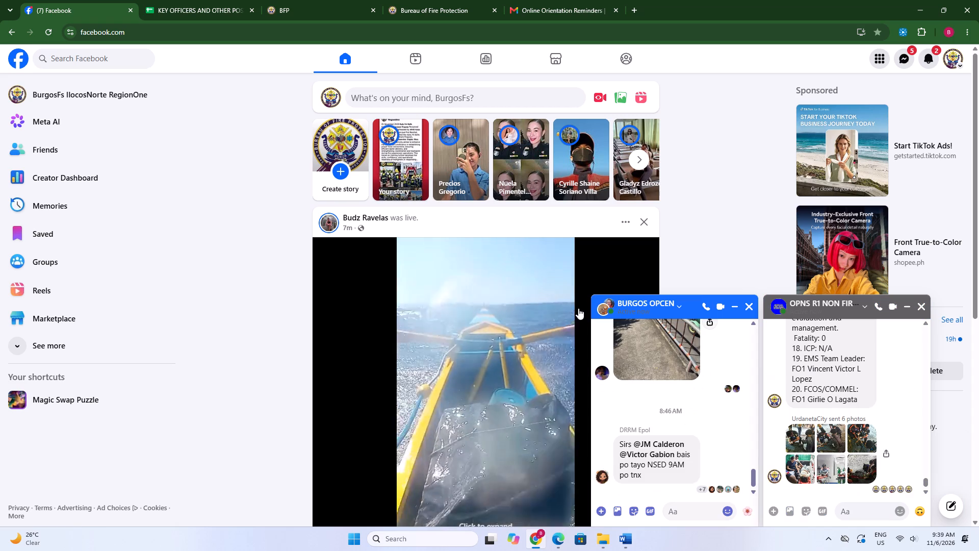
click(745, 303)
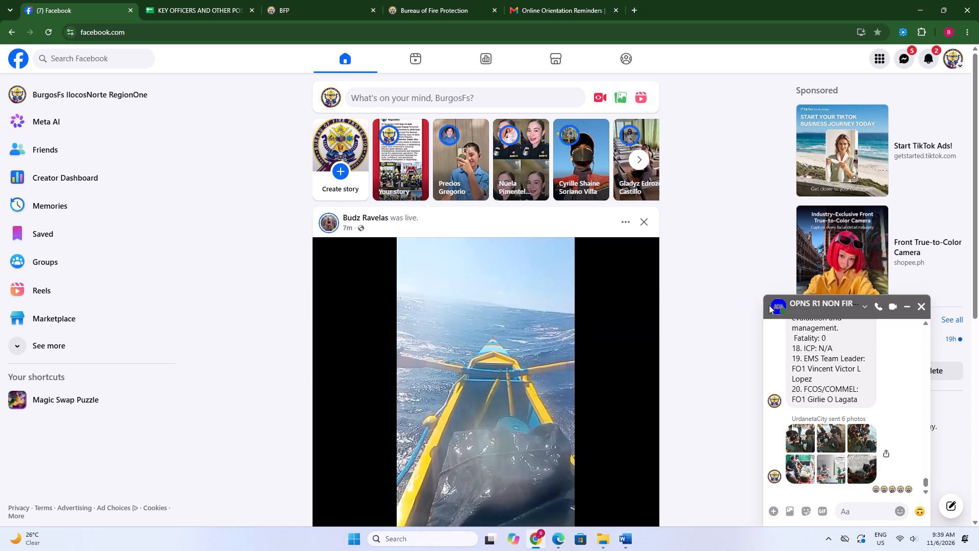
click(922, 309)
Check the Facebook notifications and the Messenger chat list, and close them again.
click(932, 57)
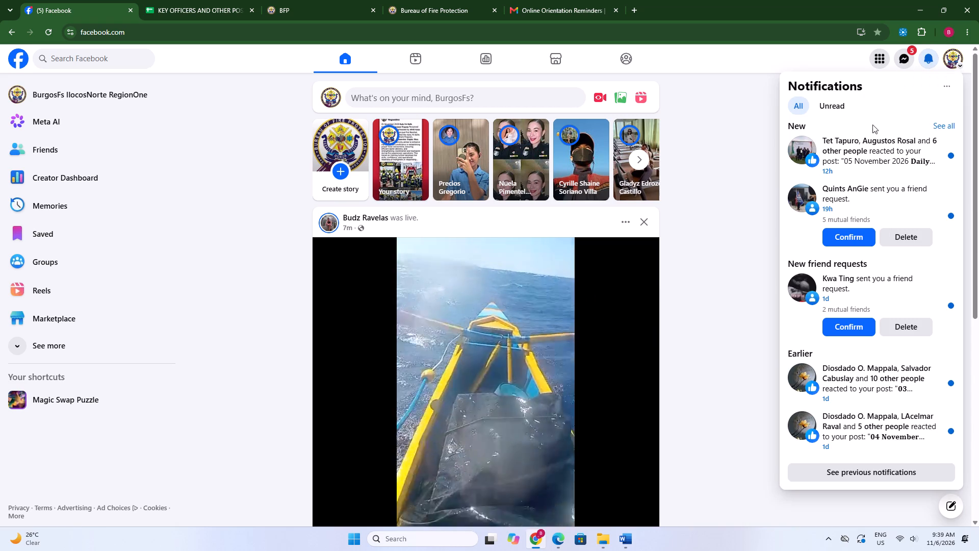
click(931, 52)
click(906, 47)
click(904, 52)
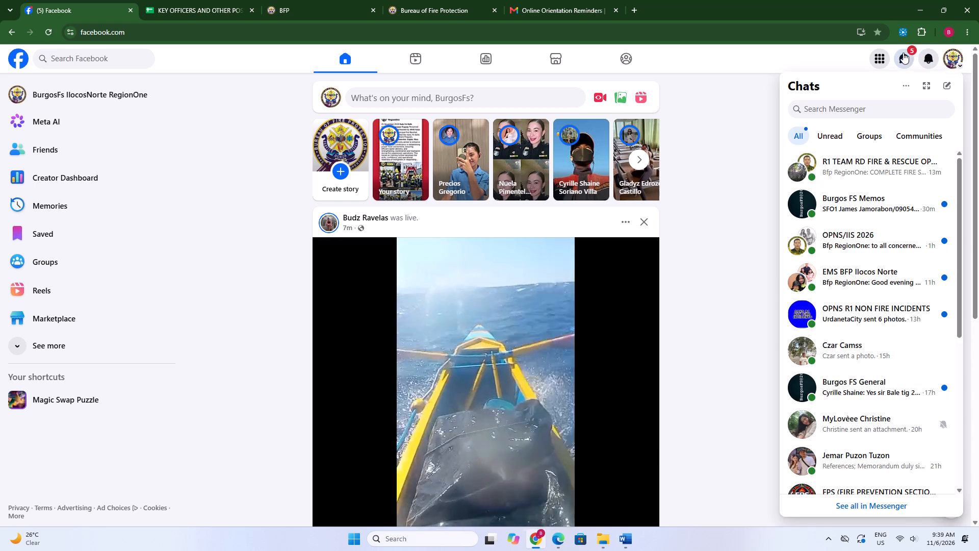
click(903, 53)
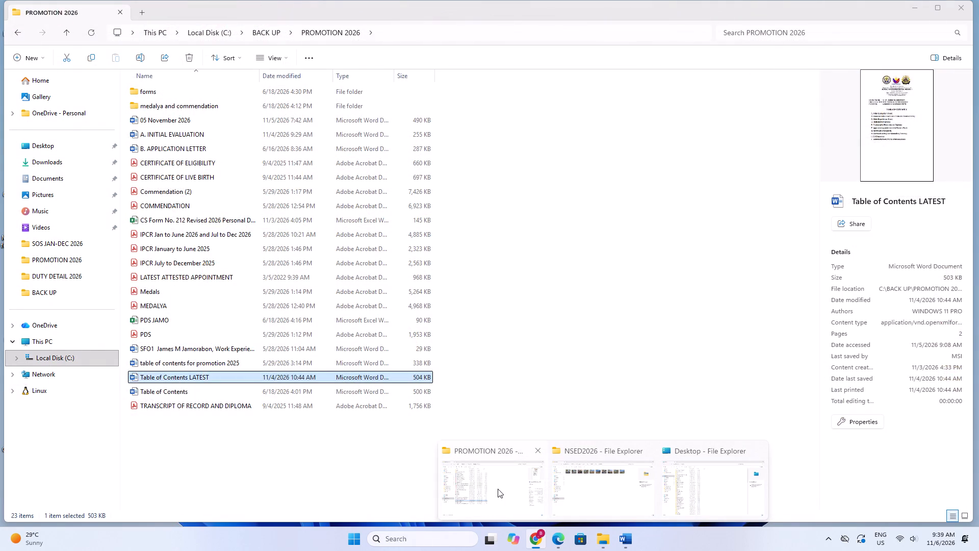
Switch to the NSED2026 folder window and look through SOS JAN-DEC 2026, its parent folders and the Desktop folder.
click(572, 487)
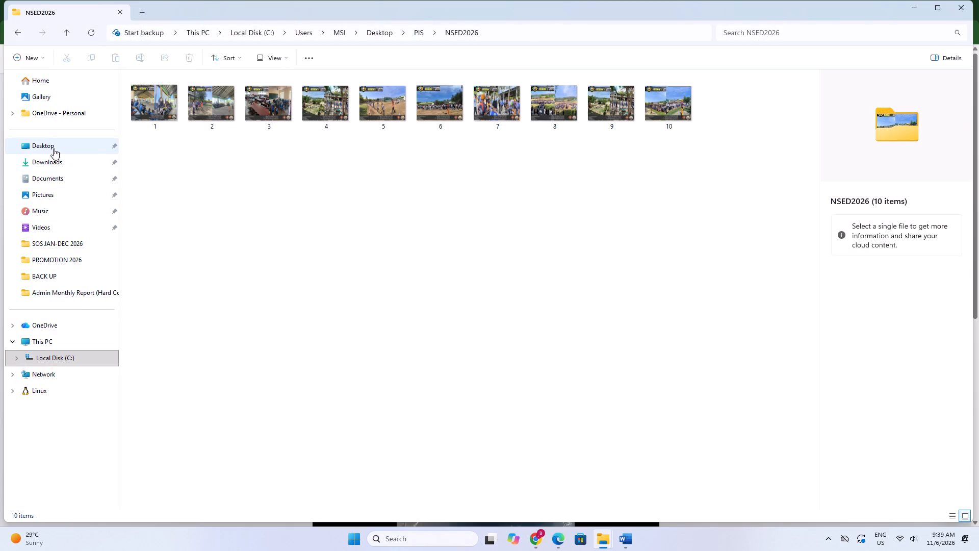
click(59, 249)
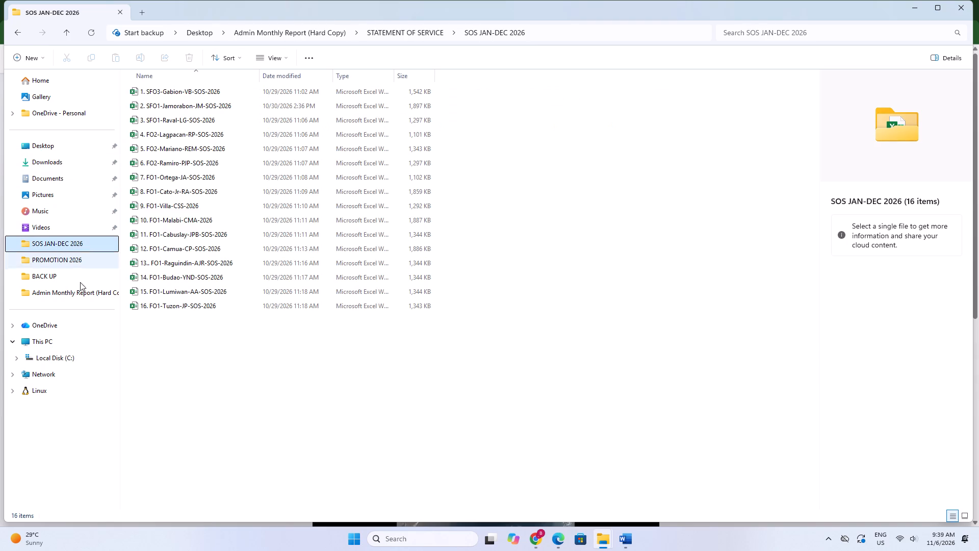
click(66, 33)
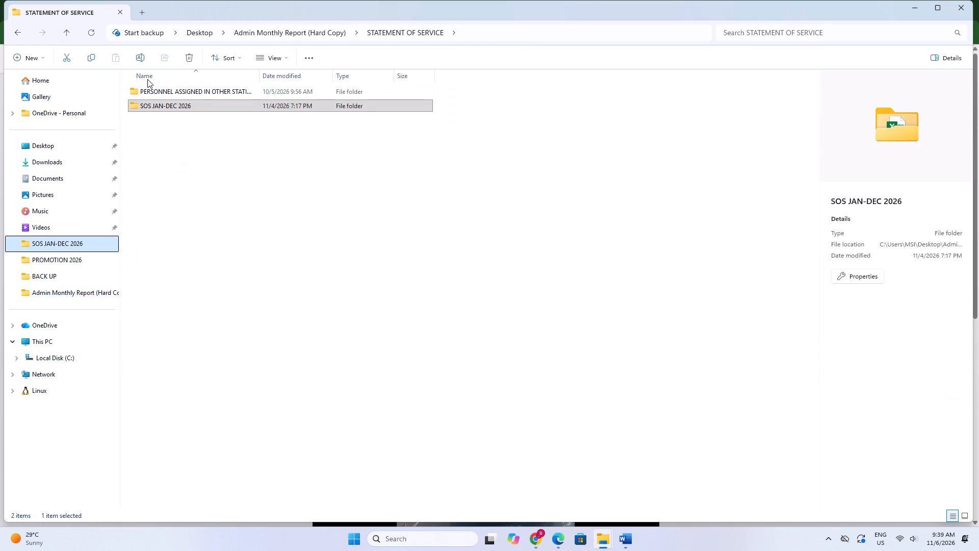
click(73, 33)
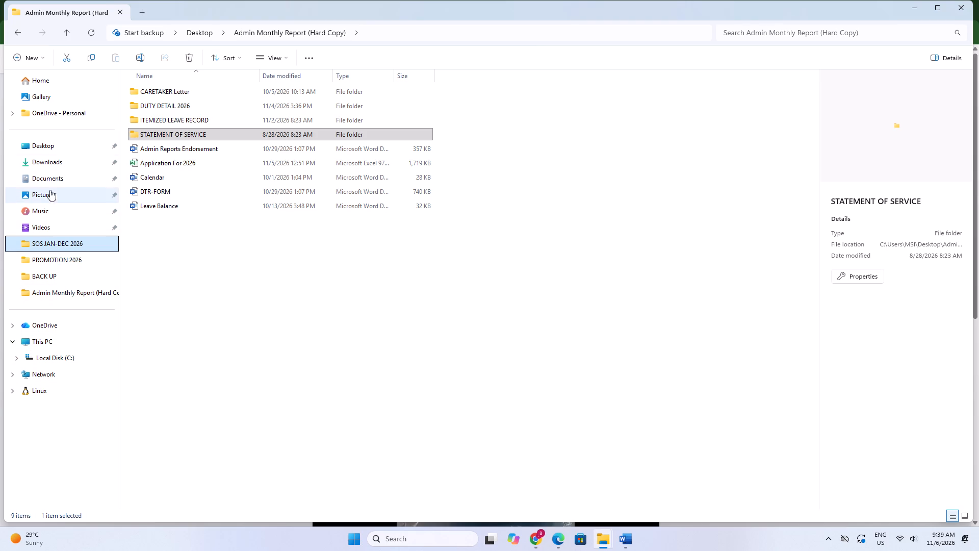
click(54, 142)
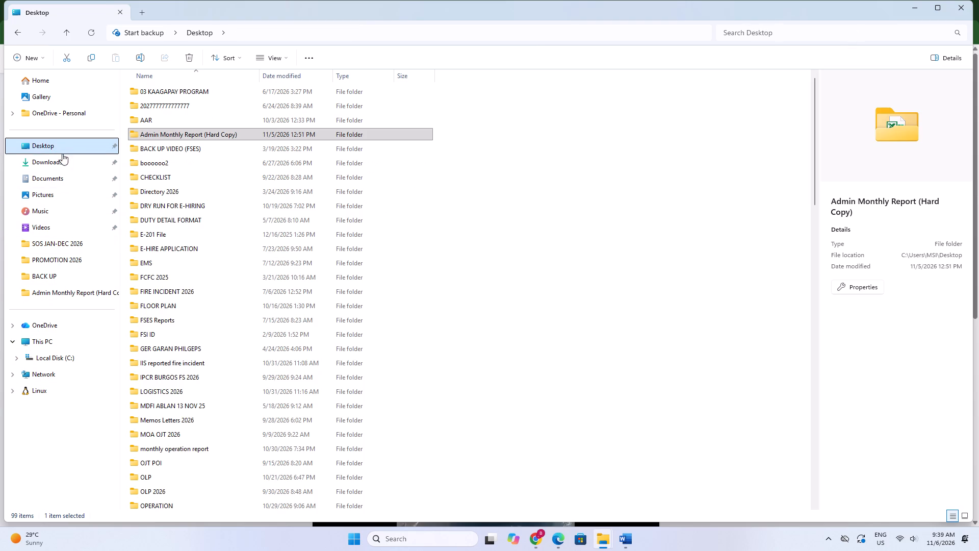
scroll(80, 198, up, 6)
scroll(201, 338, down, 11)
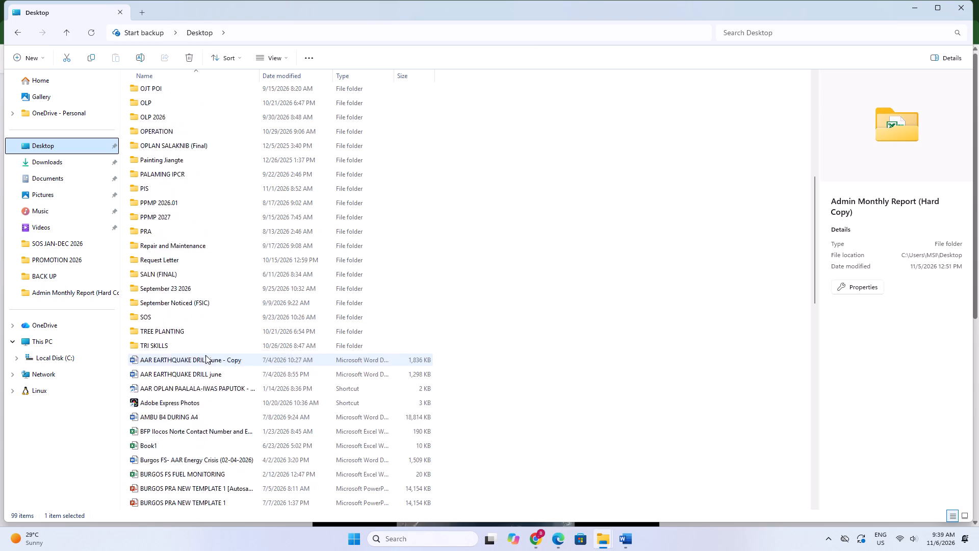
scroll(205, 355, down, 4)
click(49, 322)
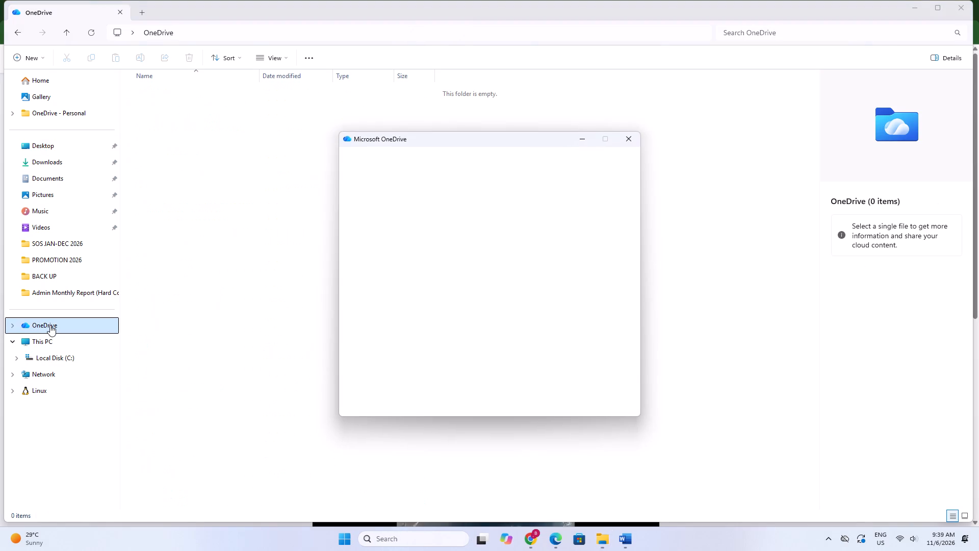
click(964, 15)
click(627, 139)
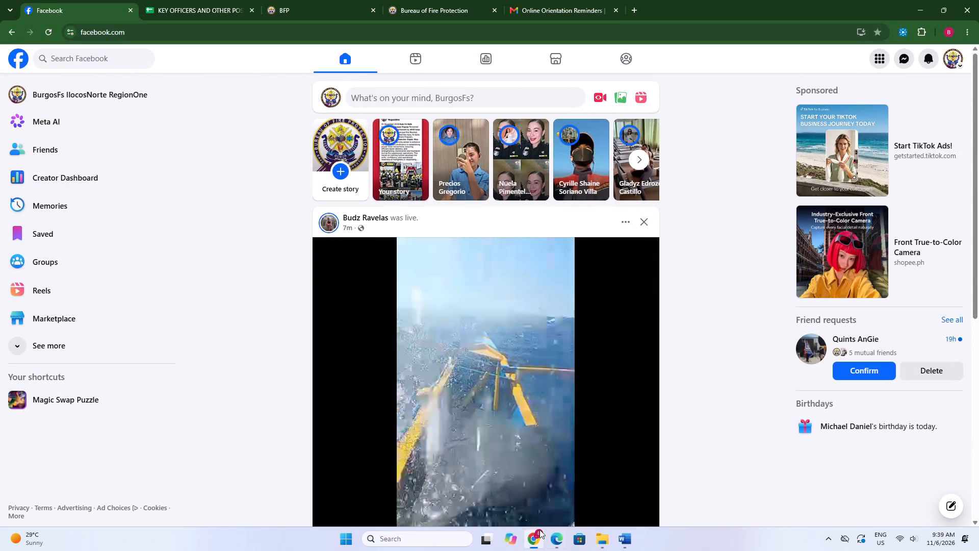
Switch to the PROMOTION 2026 folder window and show the drives under This PC.
click(609, 543)
click(559, 478)
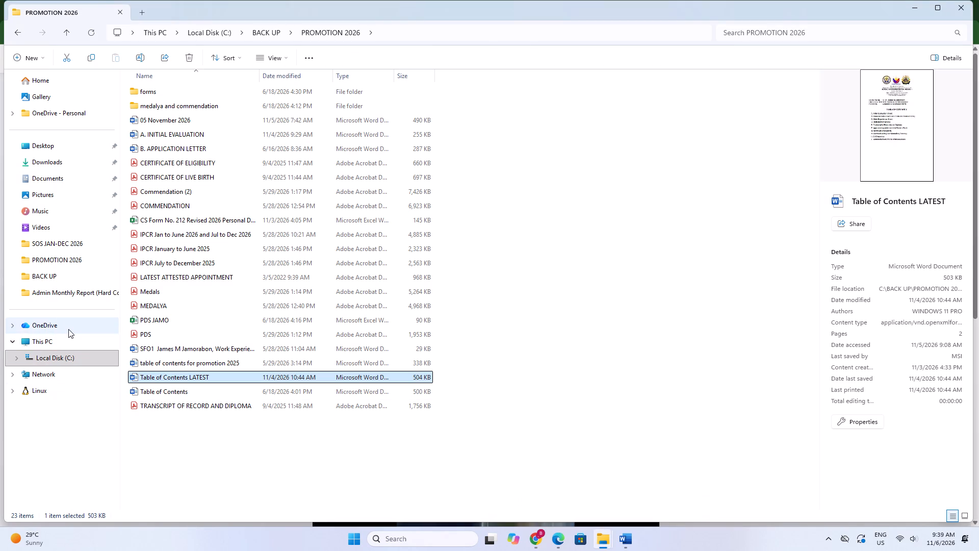
click(64, 343)
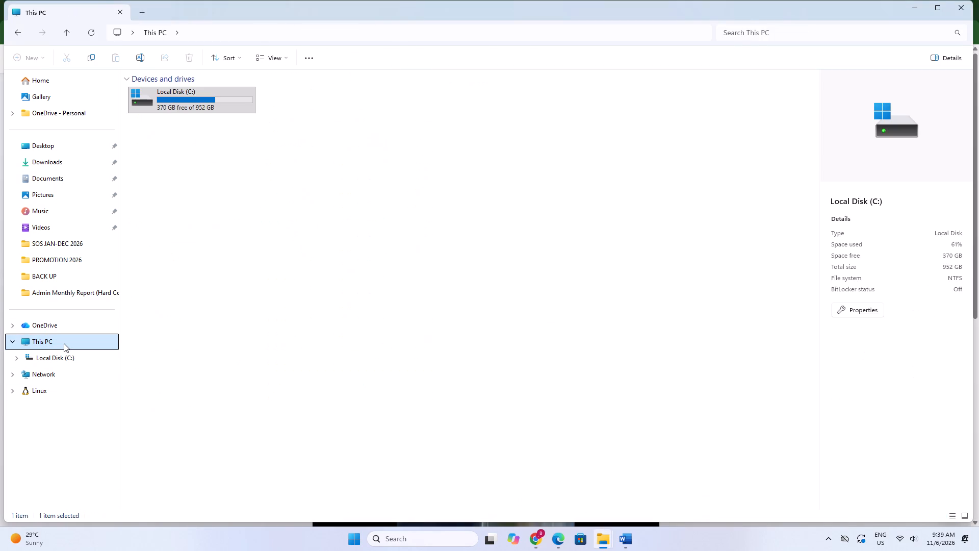
scroll(64, 343, up, 2)
Open the Financial Assistance Word document from USB Drive (F:).
key(Return)
key(Return)
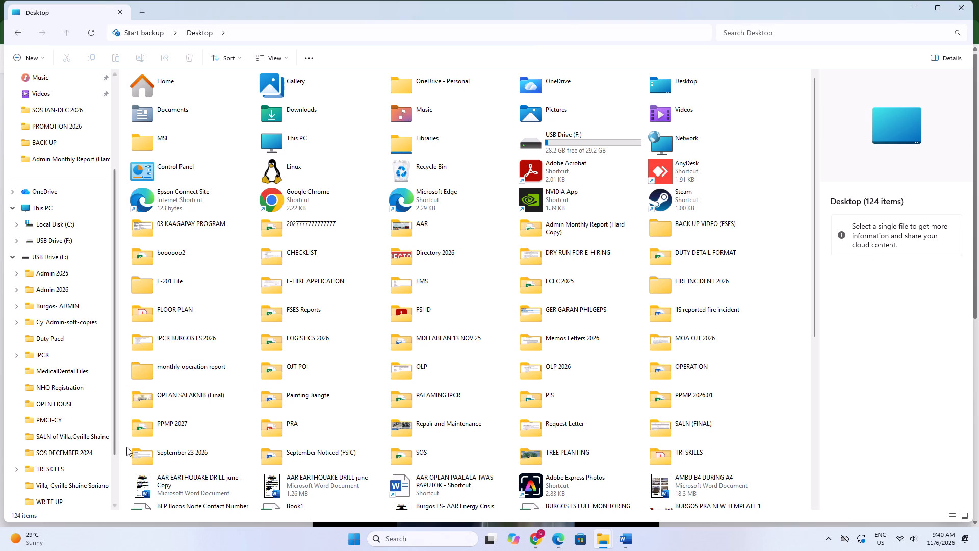
click(44, 252)
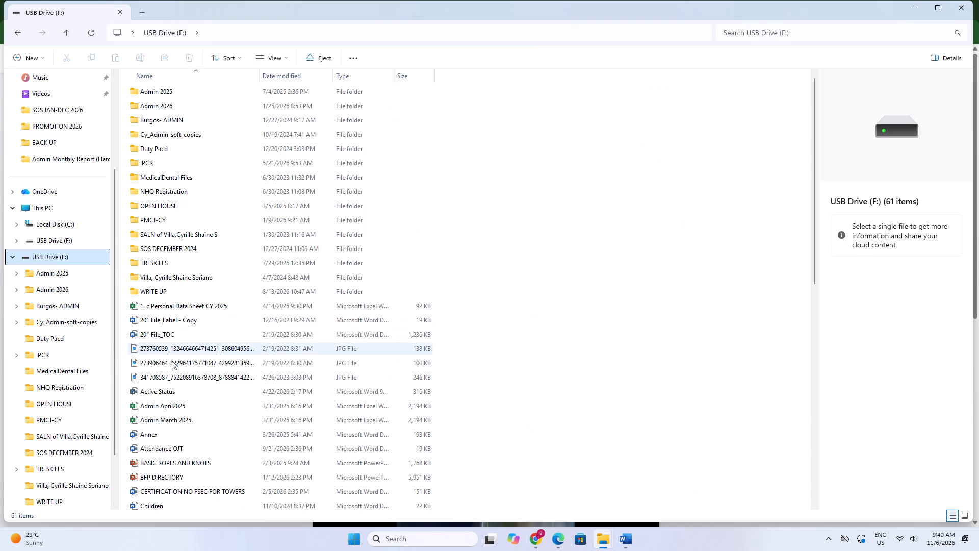
scroll(205, 402, down, 14)
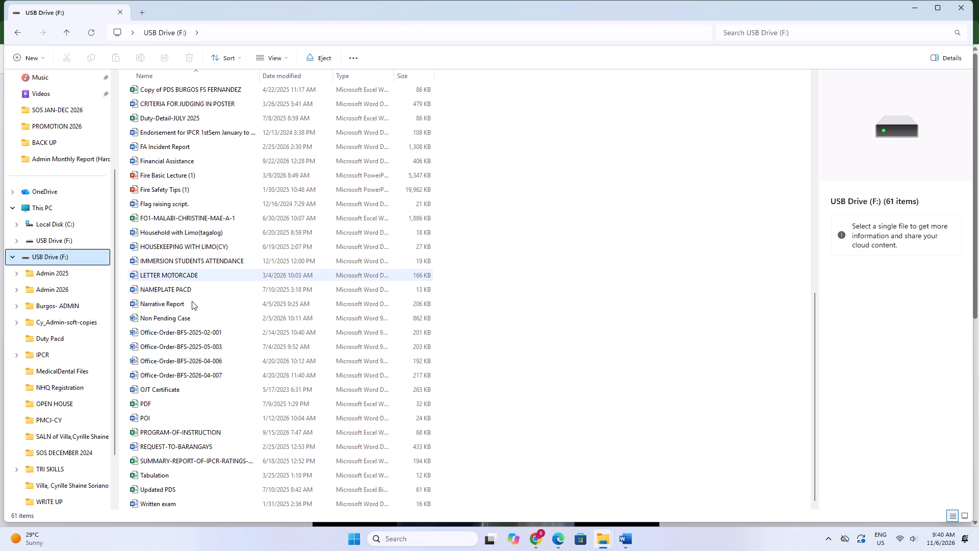
double_click(184, 161)
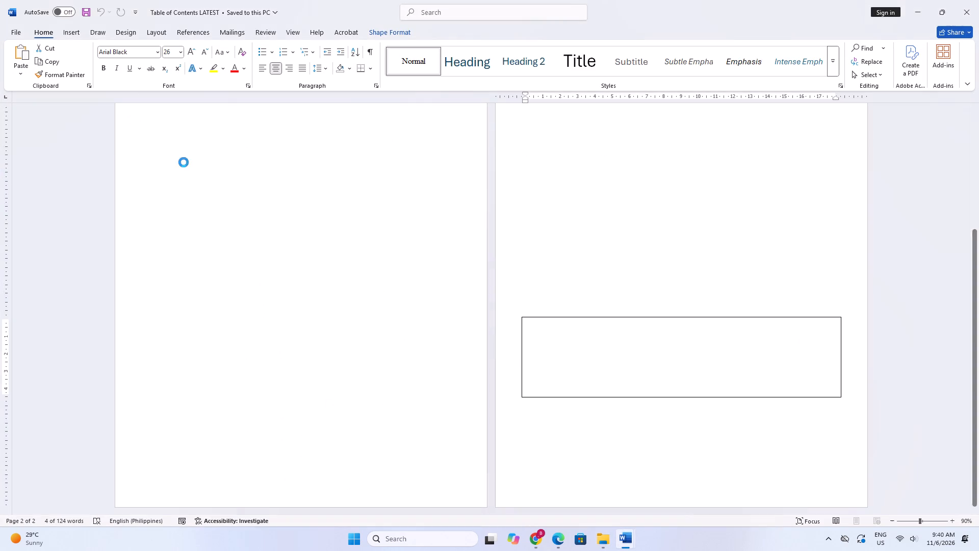
Look through the Financial Assistance document's contribution tables and the signature block on its last page.
scroll(457, 427, down, 11)
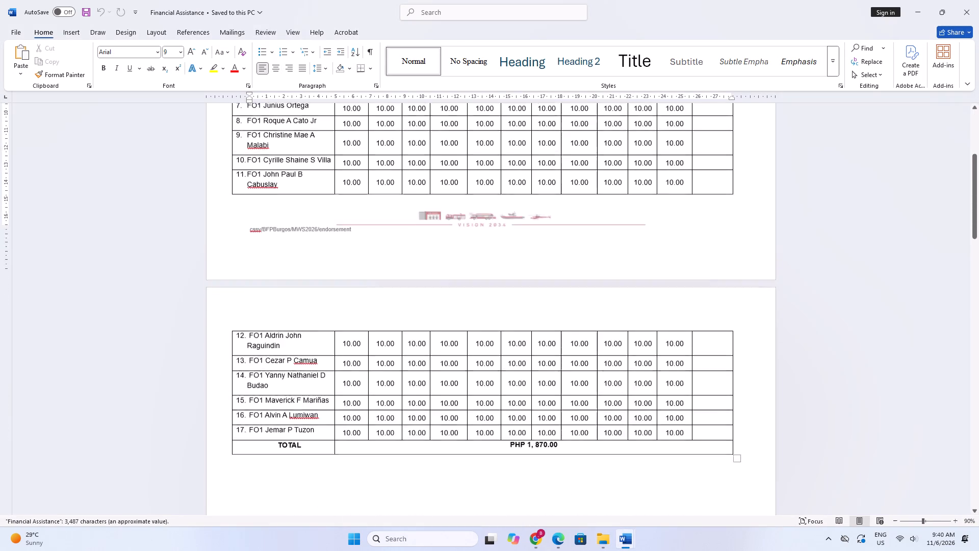
scroll(528, 455, down, 11)
scroll(534, 473, down, 14)
scroll(535, 485, down, 12)
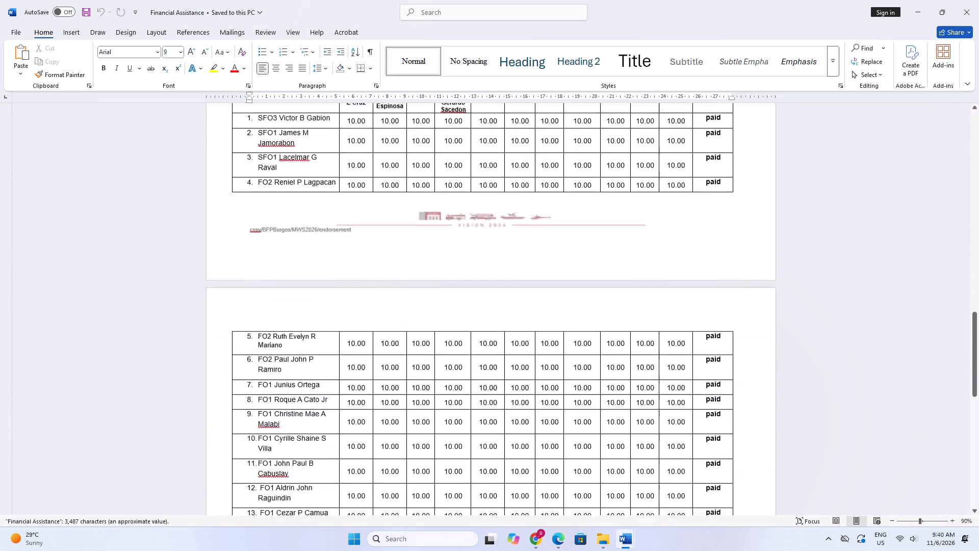
scroll(534, 489, down, 13)
scroll(535, 502, down, 17)
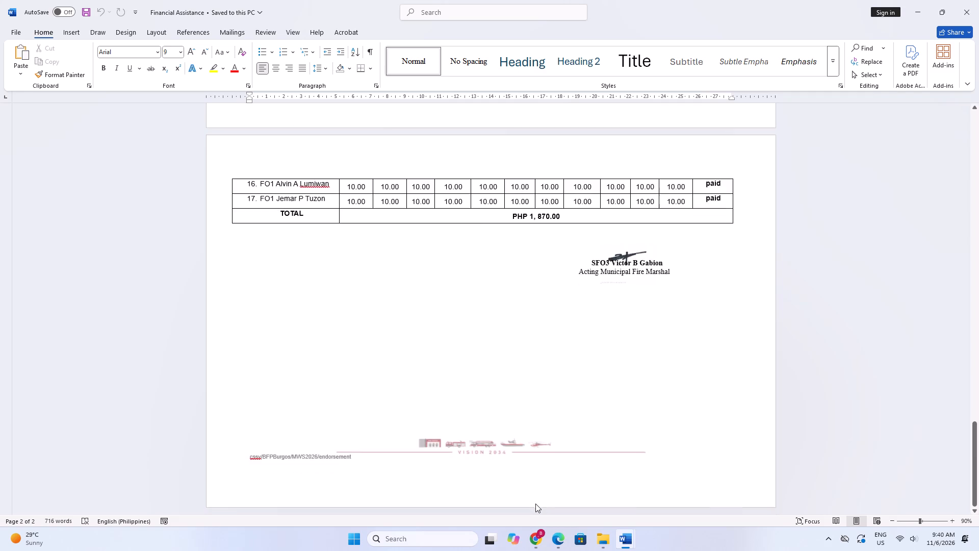
scroll(535, 499, up, 20)
scroll(535, 499, up, 19)
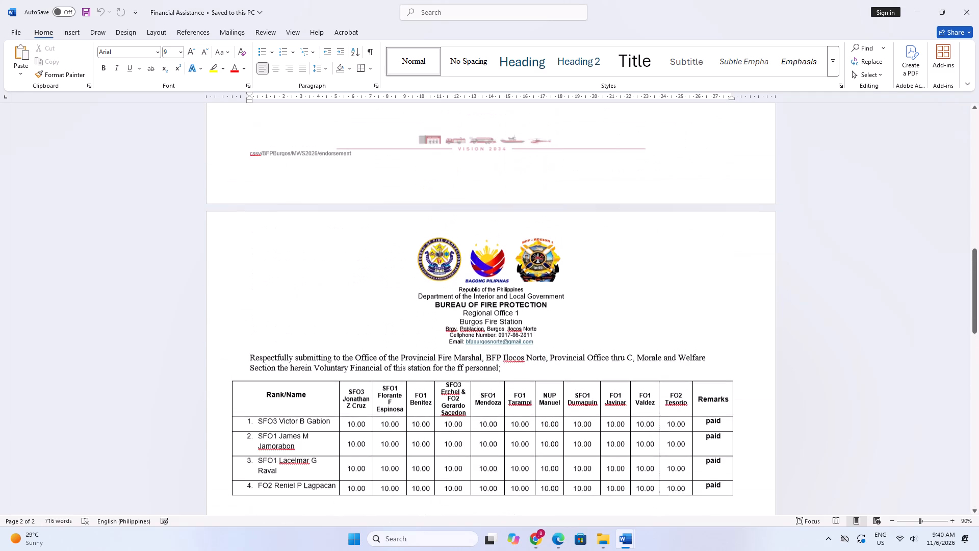
In the page 3 table, replace the first heading after Rank/Name with the retired NUP member's name, prefixed "RET NUP".
scroll(528, 479, down, 5)
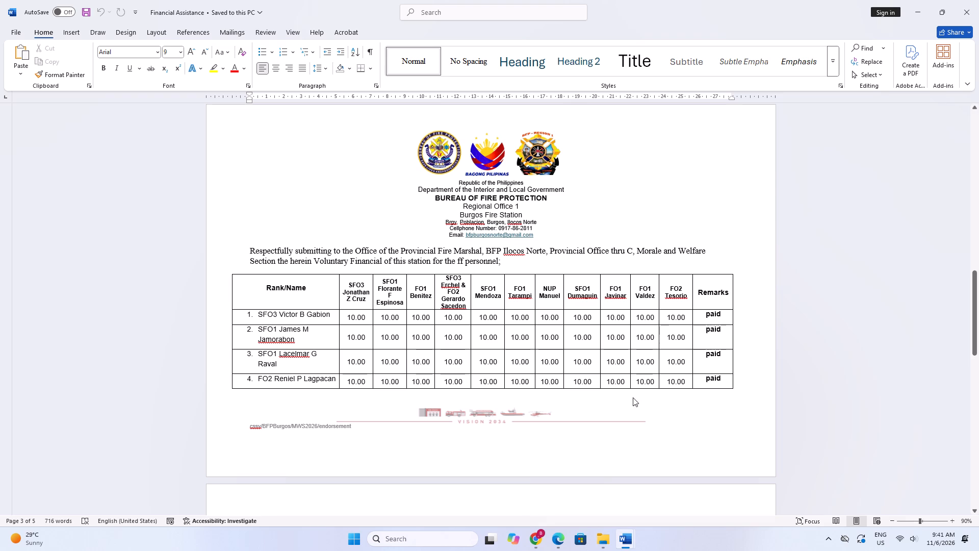
click(368, 302)
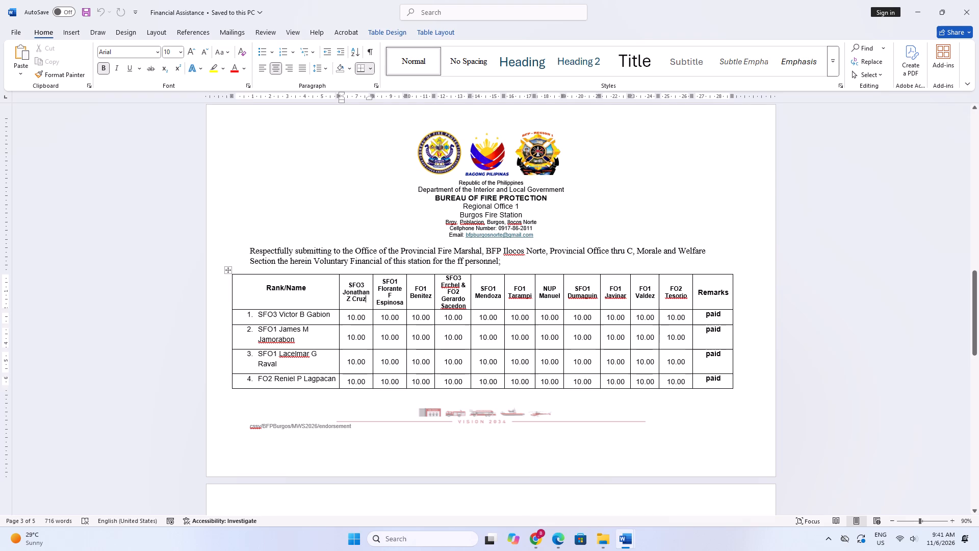
key(BackSpace)
key(BackSpace)
key(BackSpace)
key(BackSpace)
key(BackSpace)
key(BackSpace)
key(BackSpace)
key(BackSpace)
key(BackSpace)
key(BackSpace)
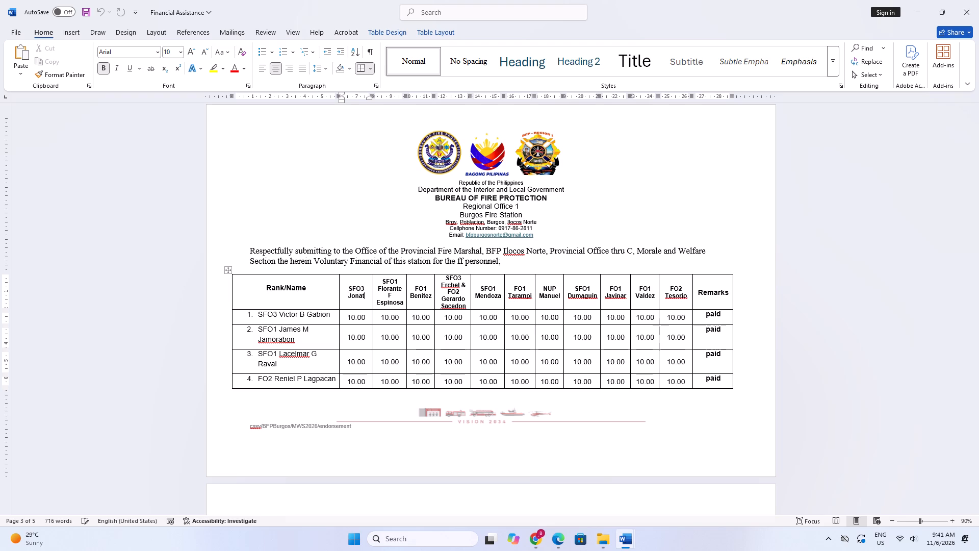
key(BackSpace)
key(BackSpace)
key(BackSpace)
key(BackSpace)
key(BackSpace)
key(BackSpace)
key(BackSpace)
key(BackSpace)
key(BackSpace)
key(BackSpace)
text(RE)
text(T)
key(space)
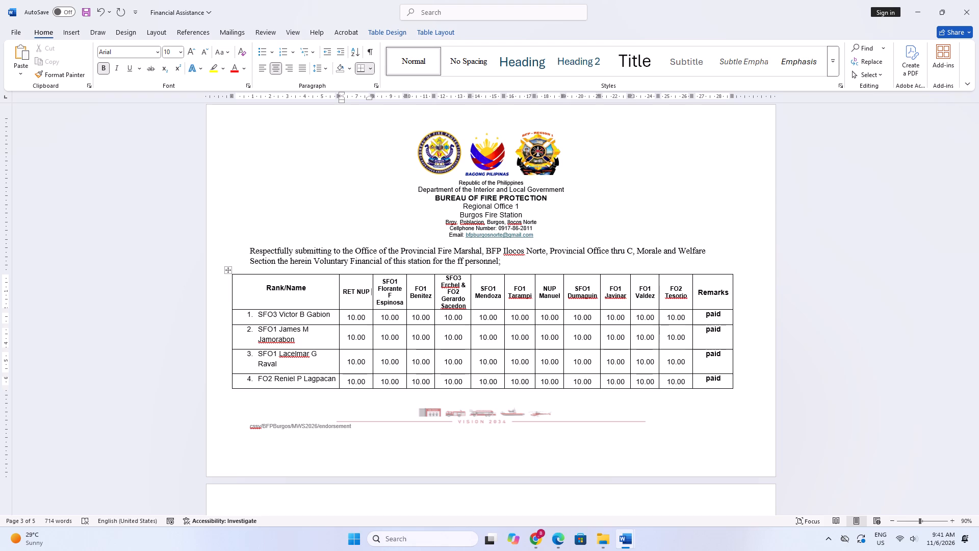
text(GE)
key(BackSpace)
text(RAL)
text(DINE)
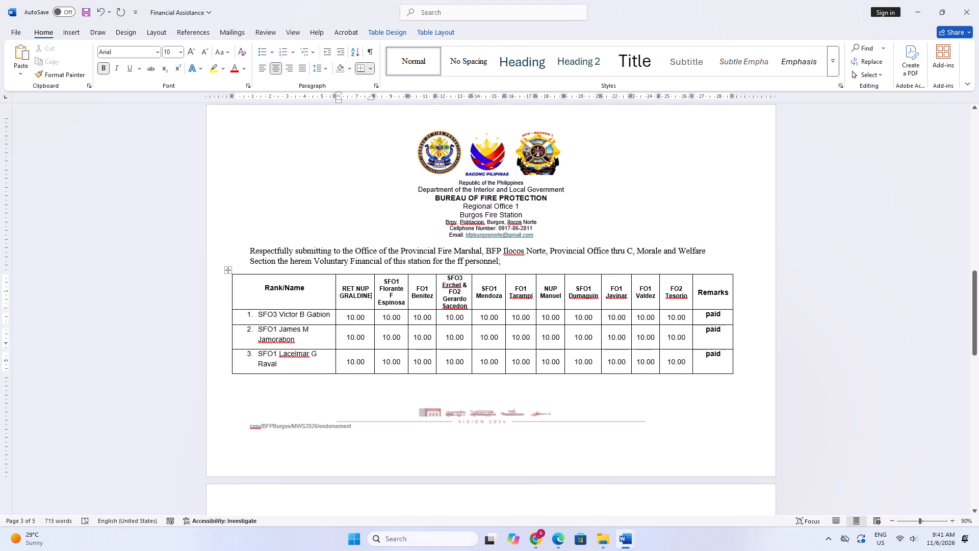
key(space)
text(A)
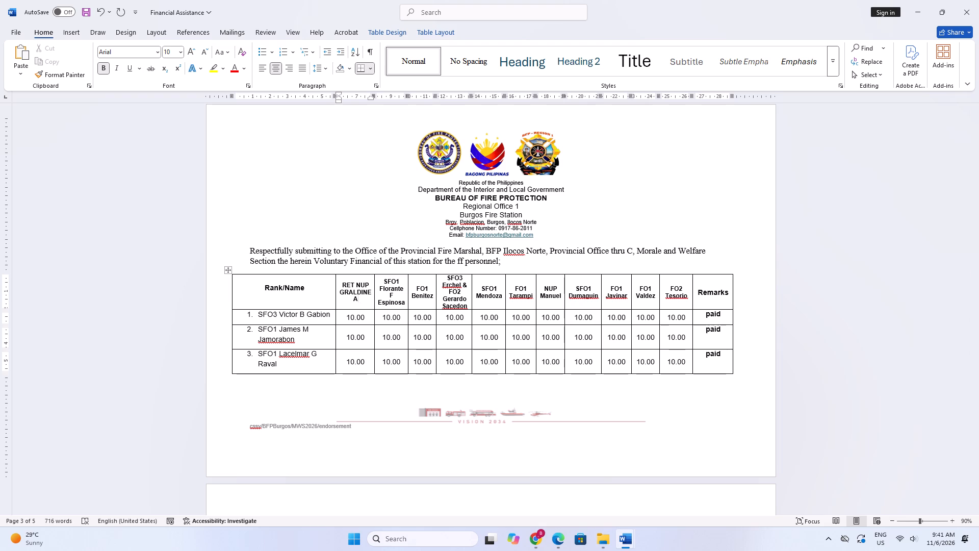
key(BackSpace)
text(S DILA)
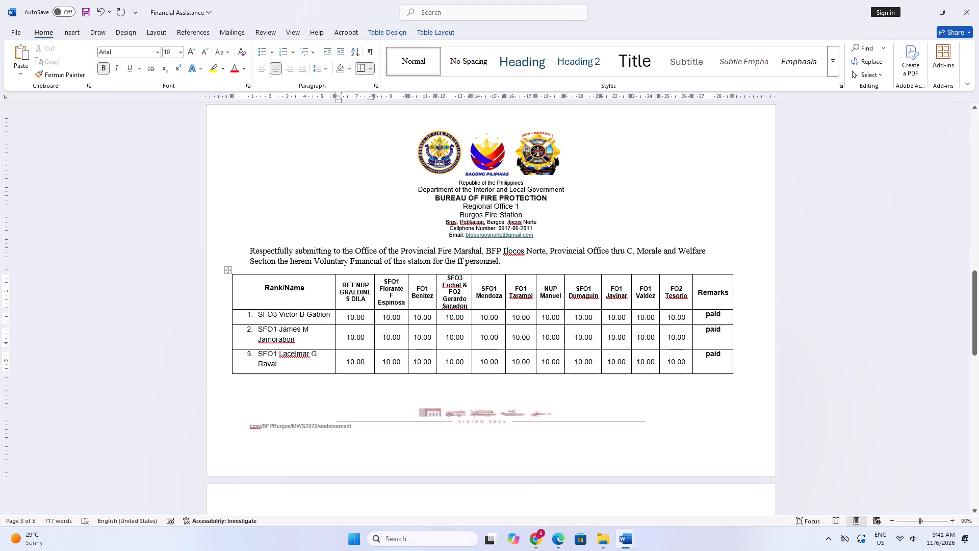
click(406, 302)
key(BackSpace)
key(BackSpace)
key(BackSpace)
key(BackSpace)
key(BackSpace)
key(BackSpace)
key(BackSpace)
key(BackSpace)
key(BackSpace)
key(BackSpace)
key(BackSpace)
key(BackSpace)
key(BackSpace)
key(BackSpace)
key(BackSpace)
key(BackSpace)
key(BackSpace)
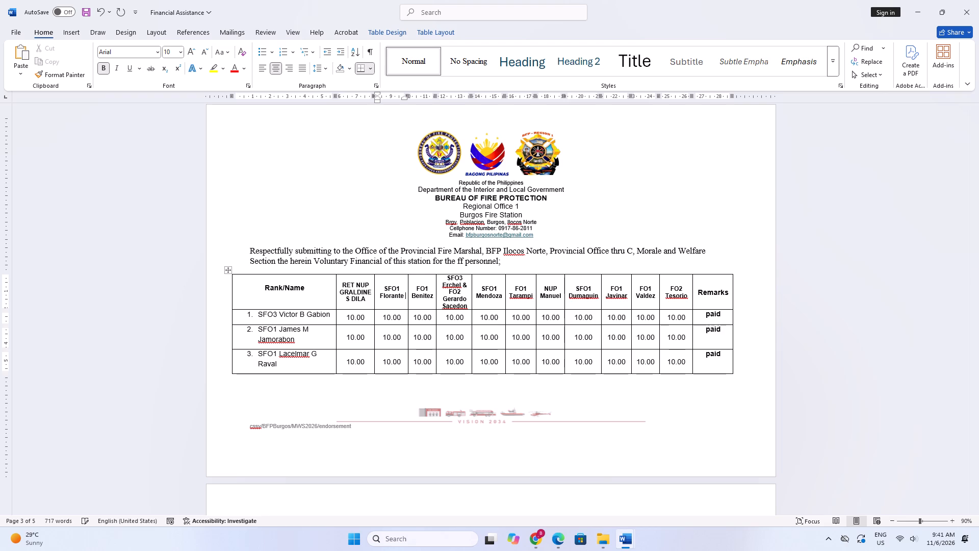
key(BackSpace)
key(BackSpace)
key(BackSpace)
key(BackSpace)
key(BackSpace)
key(BackSpace)
key(BackSpace)
key(BackSpace)
key(BackSpace)
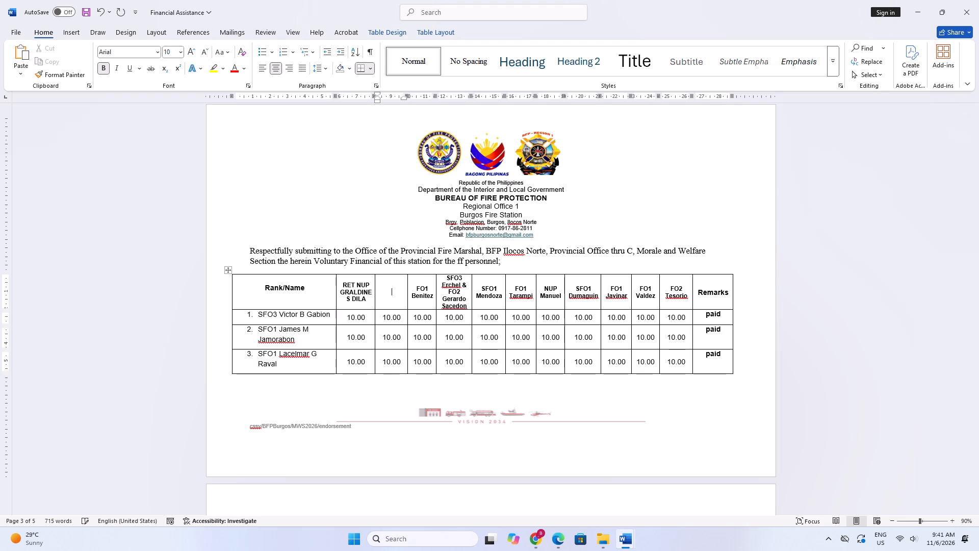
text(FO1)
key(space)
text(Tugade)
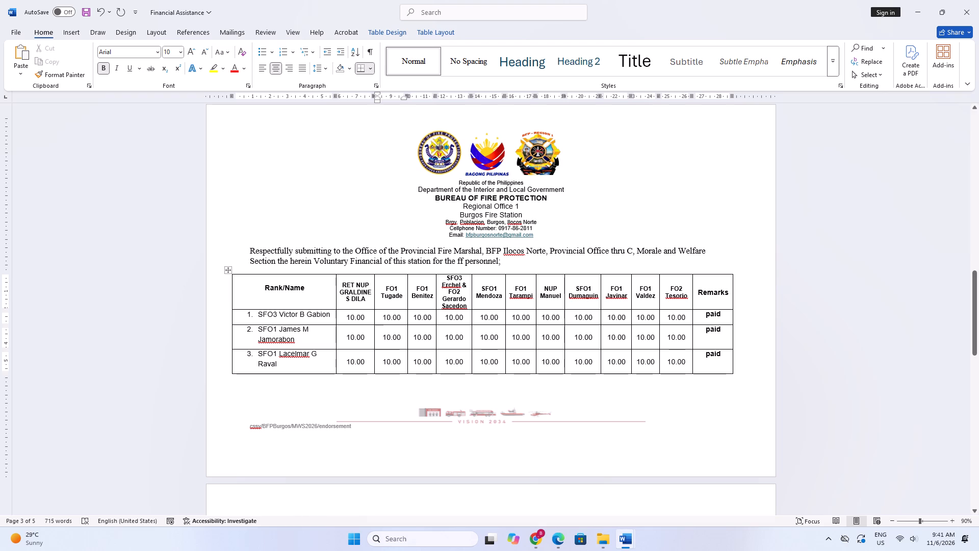
click(432, 294)
key(BackSpace)
key(BackSpace)
key(BackSpace)
key(BackSpace)
key(BackSpace)
key(BackSpace)
key(BackSpace)
key(BackSpace)
key(BackSpace)
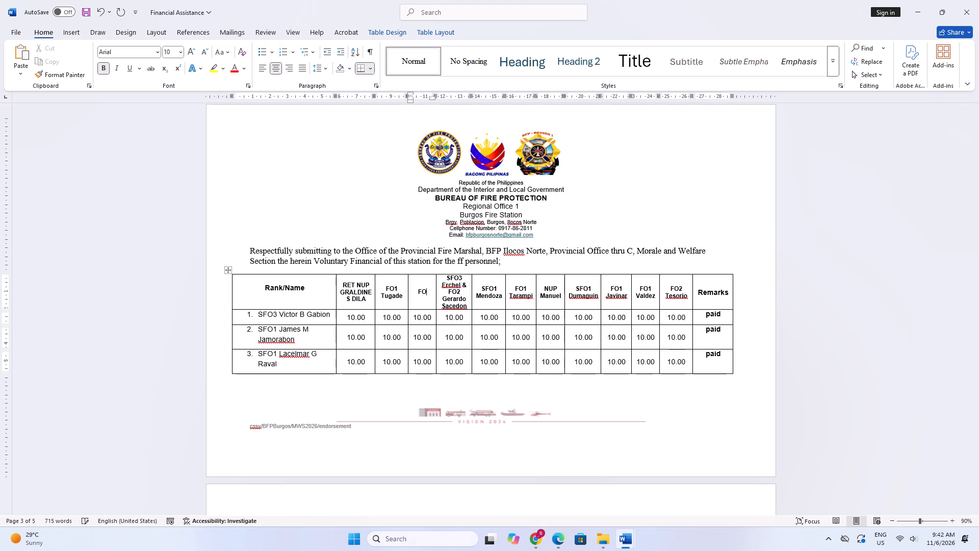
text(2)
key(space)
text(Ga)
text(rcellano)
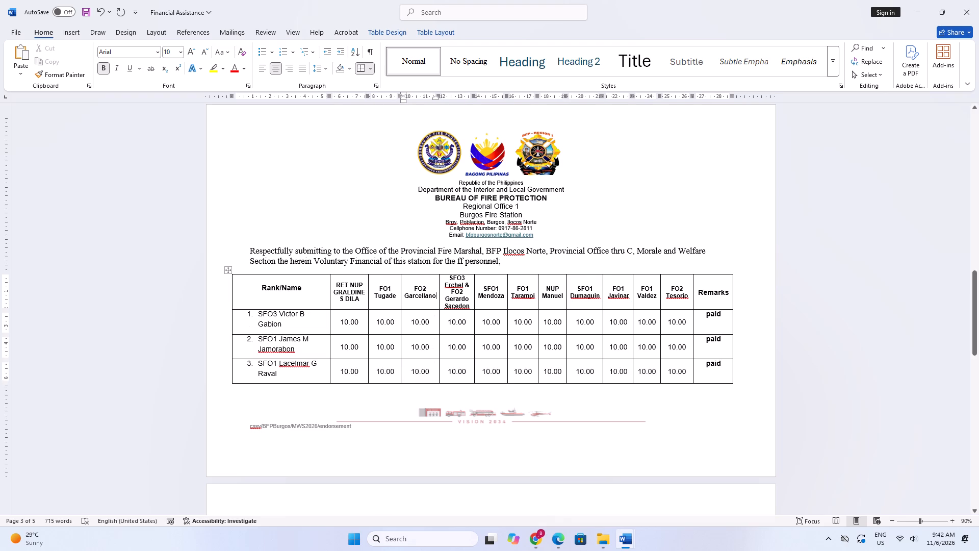
click(469, 306)
key(BackSpace)
key(BackSpace)
key(BackSpace)
key(BackSpace)
key(BackSpace)
key(BackSpace)
key(BackSpace)
key(BackSpace)
key(BackSpace)
key(BackSpace)
key(BackSpace)
key(BackSpace)
key(BackSpace)
key(BackSpace)
key(BackSpace)
key(BackSpace)
key(BackSpace)
key(BackSpace)
key(BackSpace)
key(BackSpace)
key(BackSpace)
key(BackSpace)
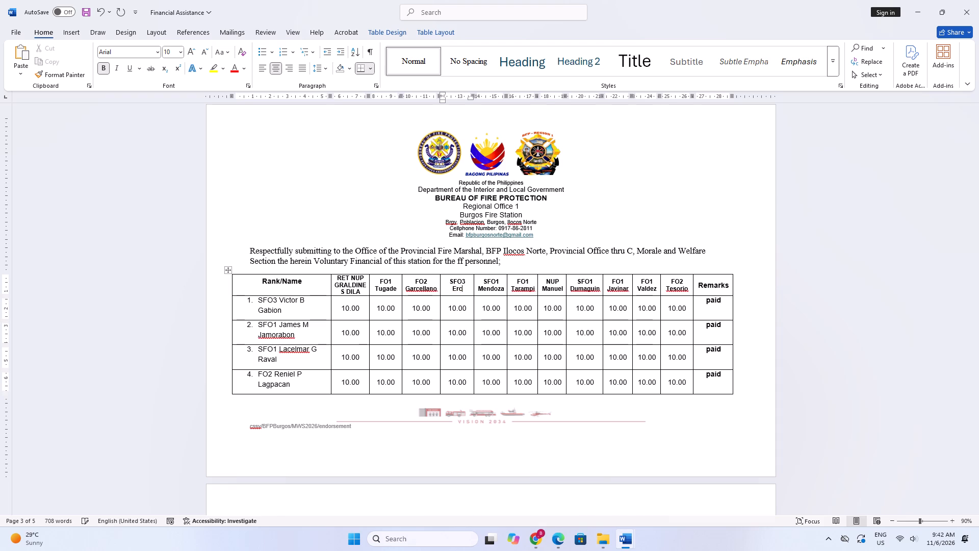
key(BackSpace)
key(BackSpace)
key(BackSpace)
key(BackSpace)
key(BackSpace)
key(BackSpace)
key(BackSpace)
key(BackSpace)
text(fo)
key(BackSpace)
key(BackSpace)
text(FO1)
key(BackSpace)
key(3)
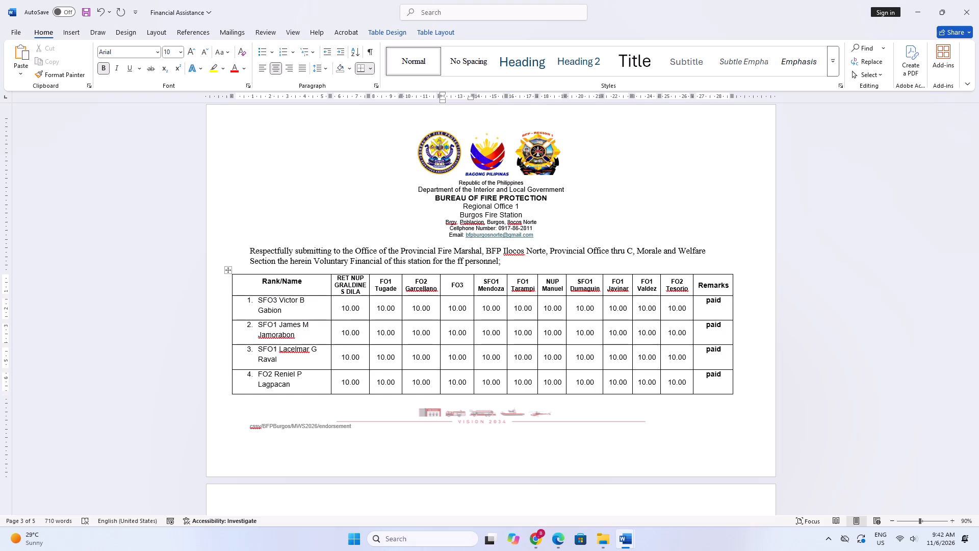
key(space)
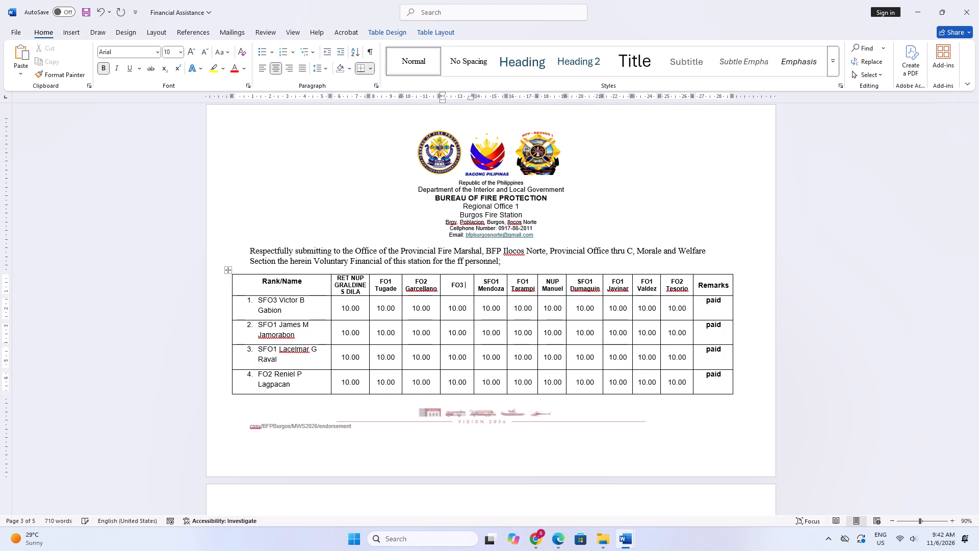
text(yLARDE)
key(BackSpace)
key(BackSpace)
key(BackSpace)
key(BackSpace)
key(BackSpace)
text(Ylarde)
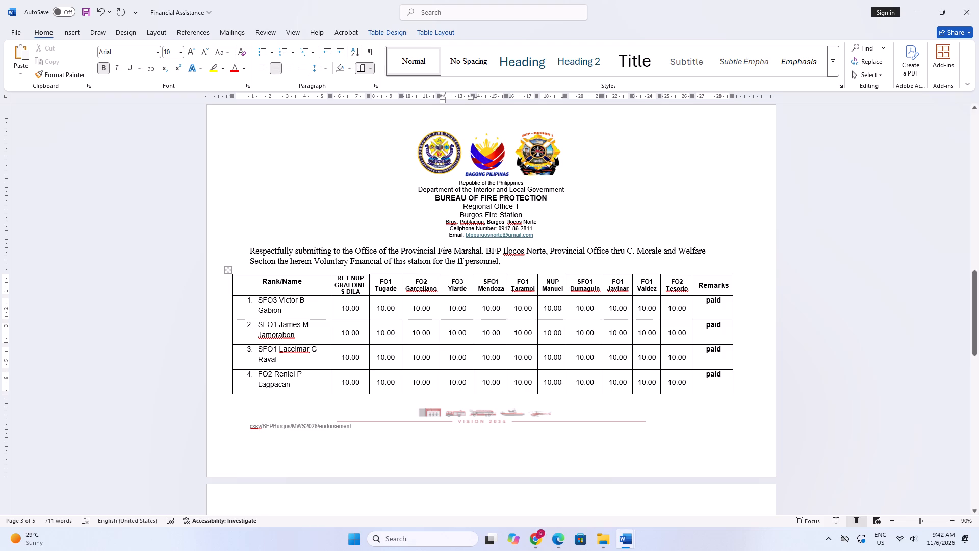
click(503, 288)
key(BackSpace)
key(BackSpace)
key(BackSpace)
key(BackSpace)
key(BackSpace)
key(BackSpace)
key(BackSpace)
key(BackSpace)
key(BackSpace)
key(BackSpace)
key(BackSpace)
key(BackSpace)
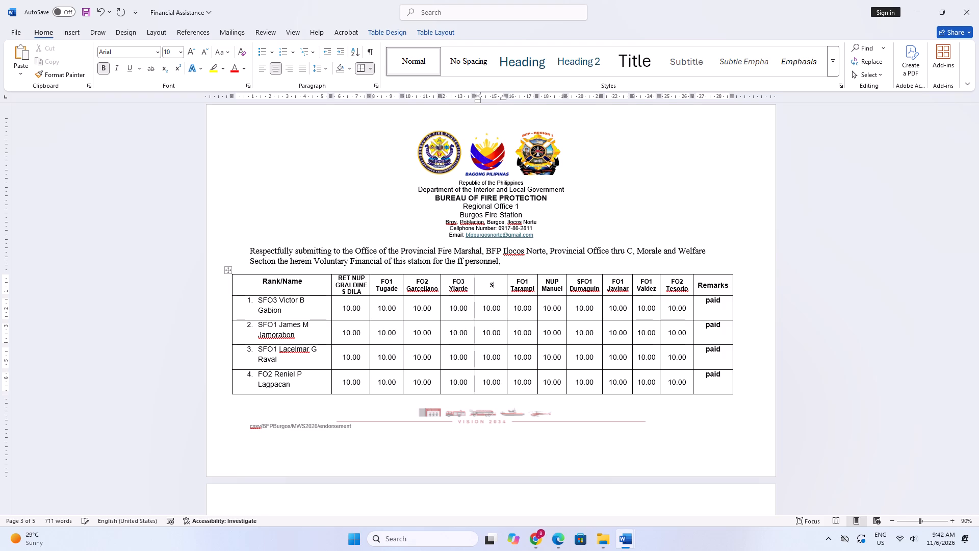
key(BackSpace)
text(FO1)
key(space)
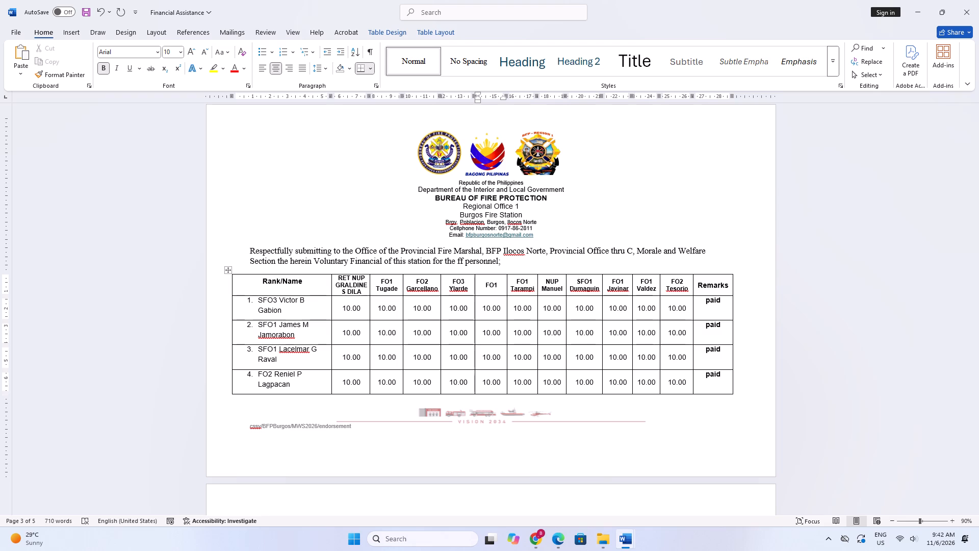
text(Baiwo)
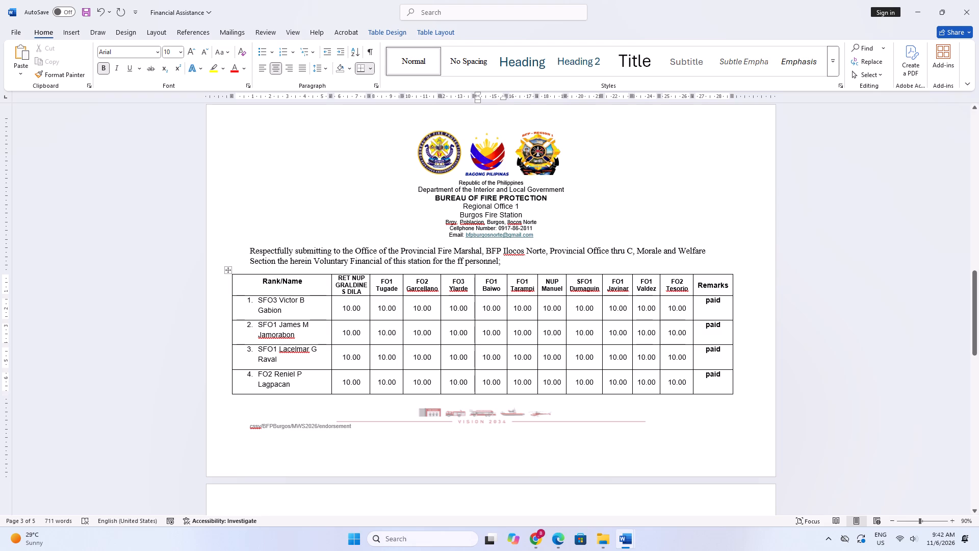
click(536, 288)
click(530, 288)
key(Right)
key(Right)
key(BackSpace)
key(BackSpace)
key(BackSpace)
key(BackSpace)
key(BackSpace)
key(BackSpace)
key(BackSpace)
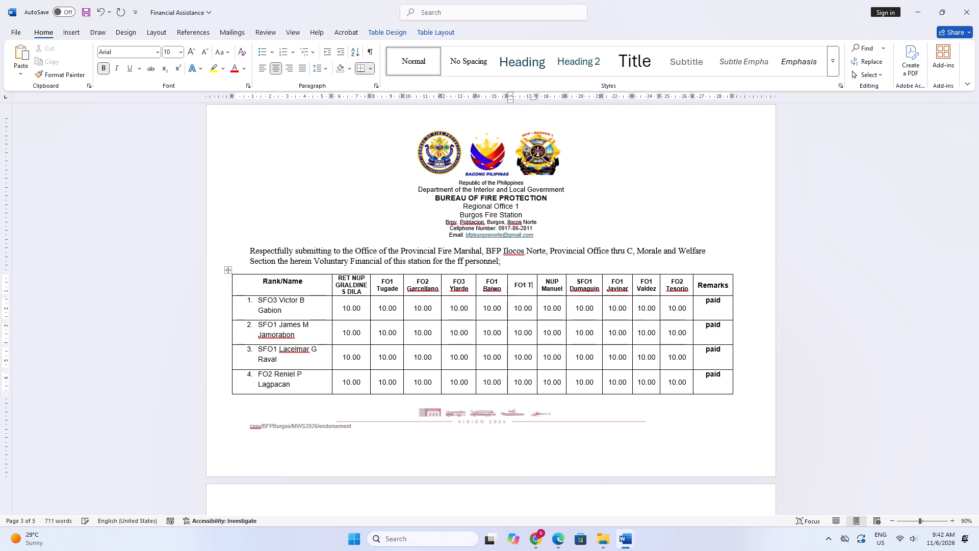
key(BackSpace)
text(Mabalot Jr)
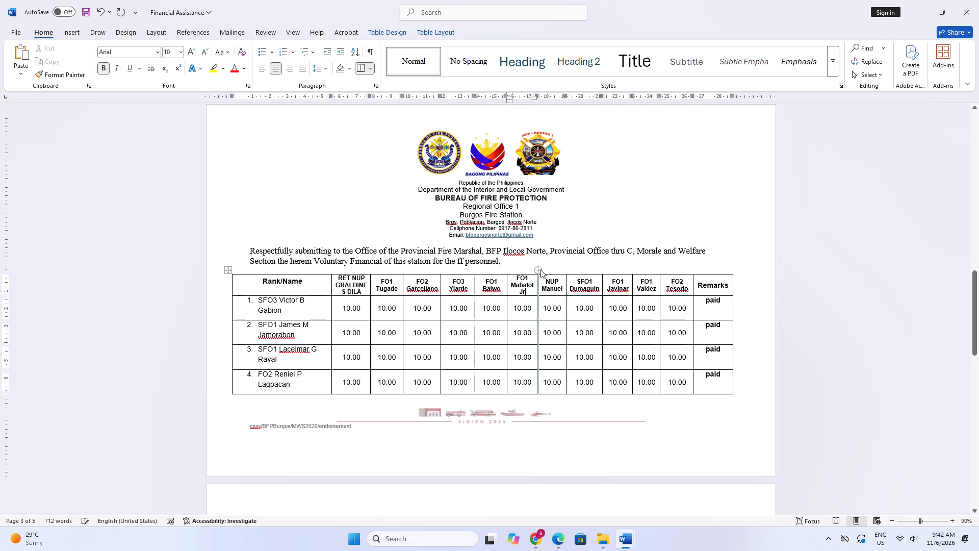
click(563, 289)
key(BackSpace)
key(BackSpace)
key(BackSpace)
key(BackSpace)
key(BackSpace)
key(BackSpace)
key(BackSpace)
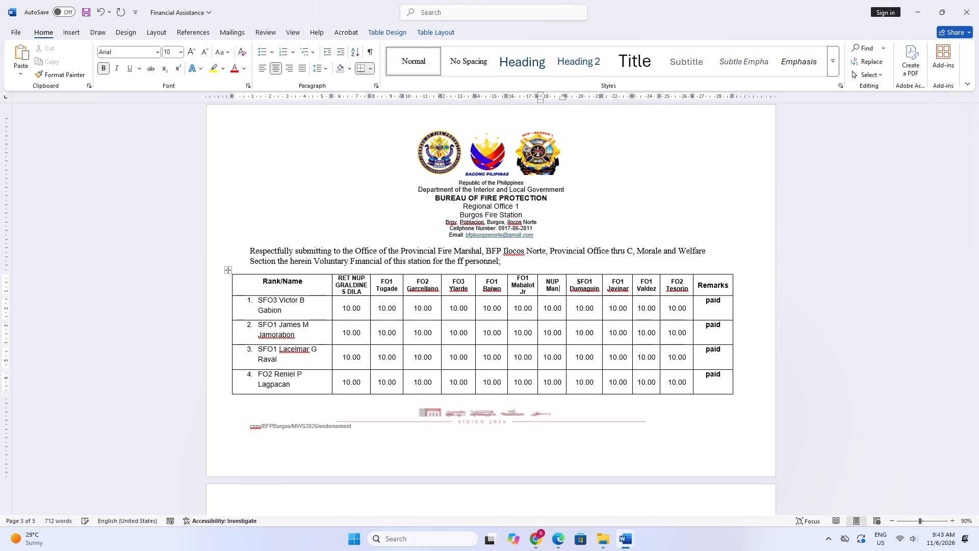
key(BackSpace)
key(BackSpace)
key(BackSpace)
key(BackSpace)
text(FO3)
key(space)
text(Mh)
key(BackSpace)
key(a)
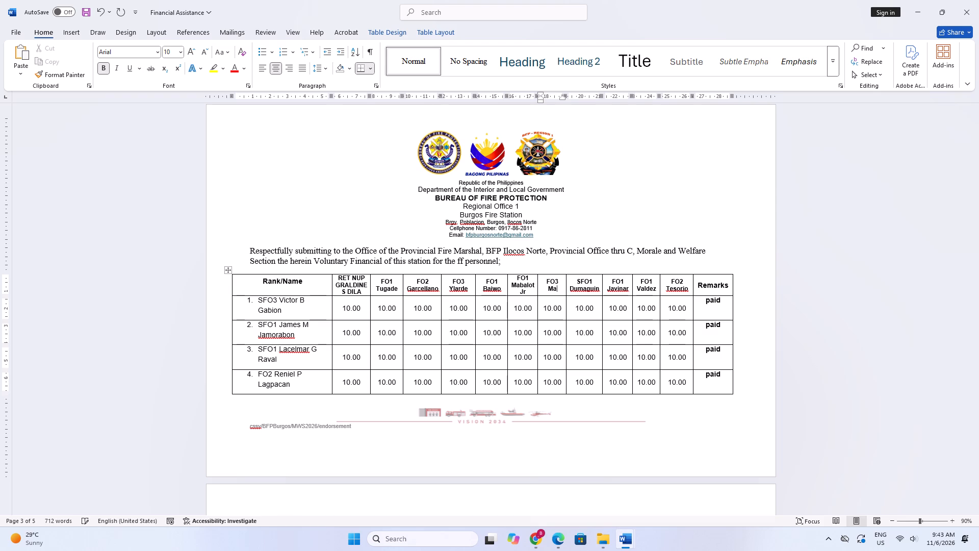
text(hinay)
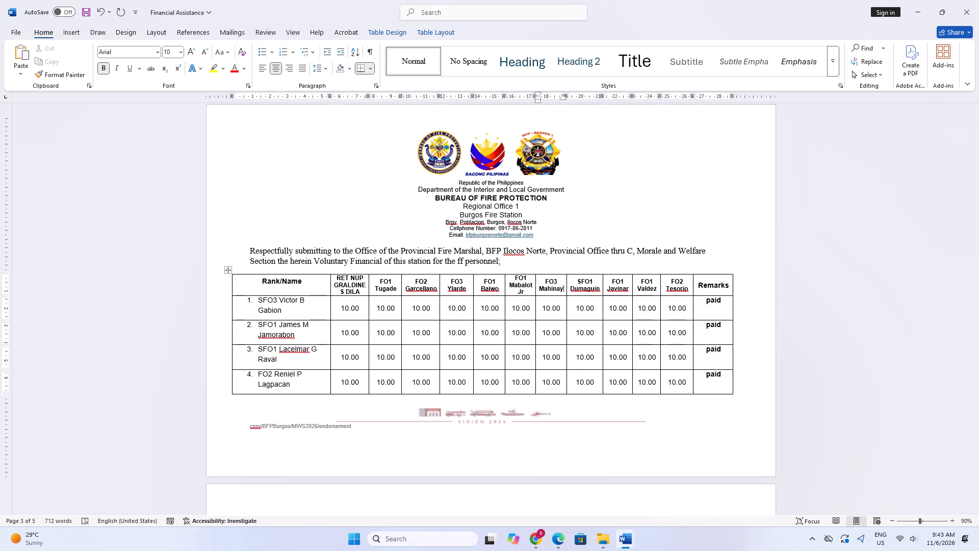
Replace the eighth personnel heading in the page 3 contribution table with "FO1 Leti".
click(600, 290)
key(BackSpace)
key(BackSpace)
key(BackSpace)
key(BackSpace)
key(BackSpace)
key(BackSpace)
key(BackSpace)
key(BackSpace)
key(BackSpace)
key(BackSpace)
key(BackSpace)
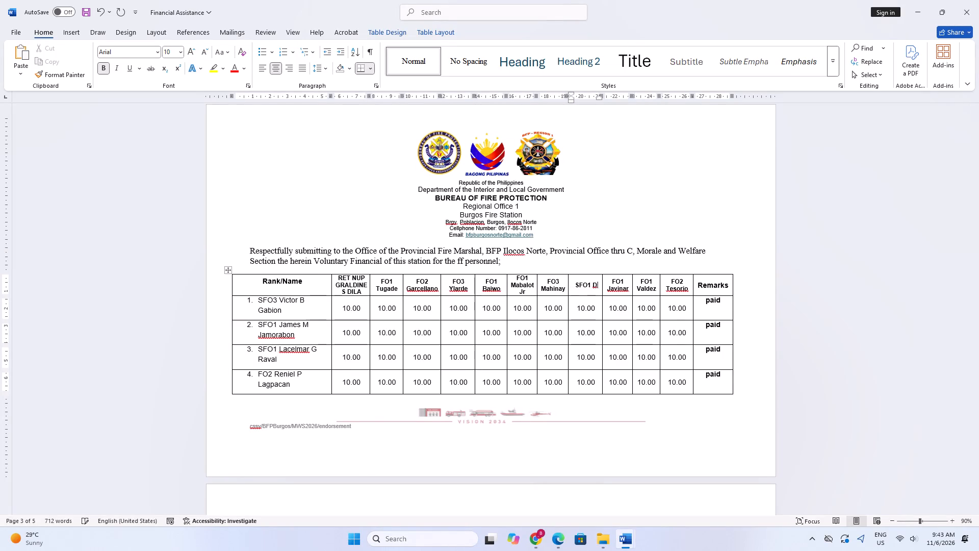
key(BackSpace)
key(BackSpace)
key(BackSpace)
key(BackSpace)
key(BackSpace)
key(BackSpace)
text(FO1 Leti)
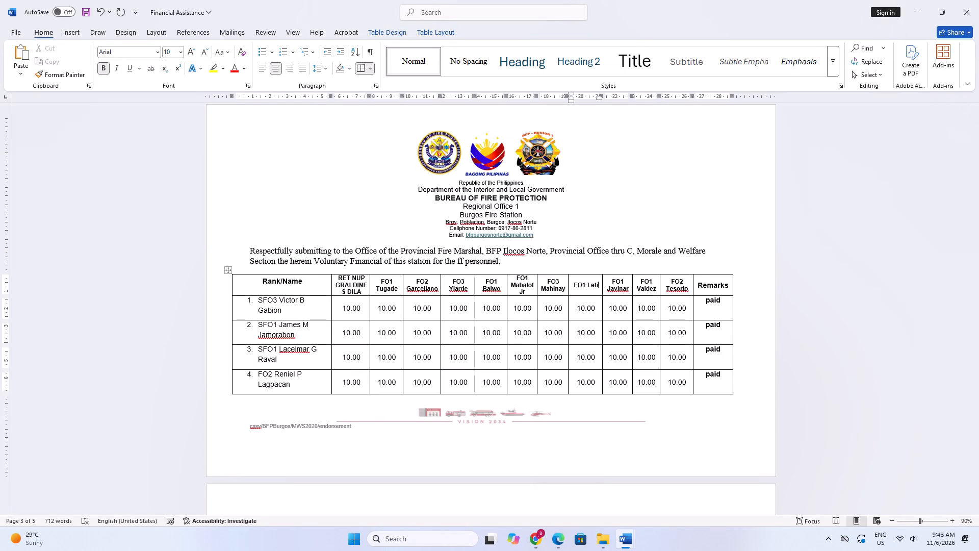
click(658, 290)
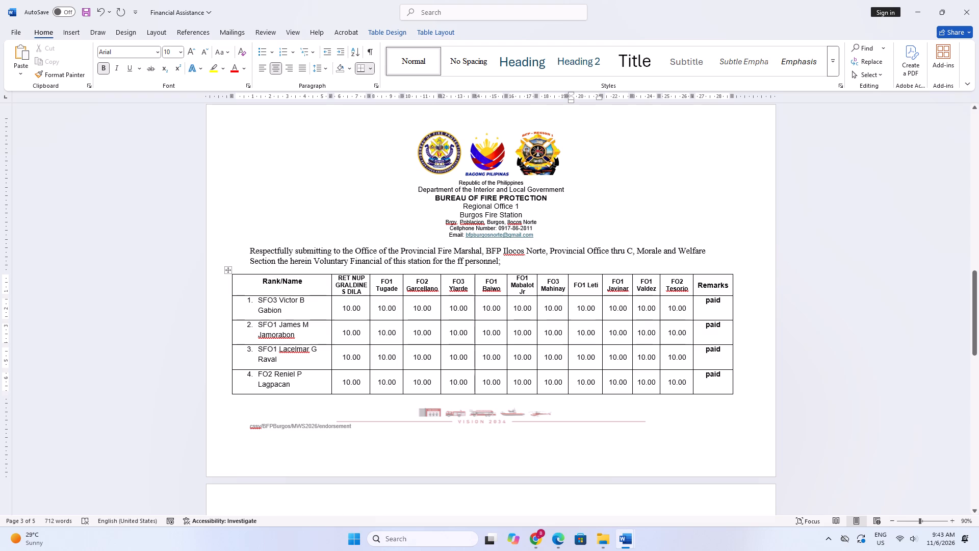
key(BackSpace)
key(BackSpace)
key(BackSpace)
key(BackSpace)
key(BackSpace)
key(BackSpace)
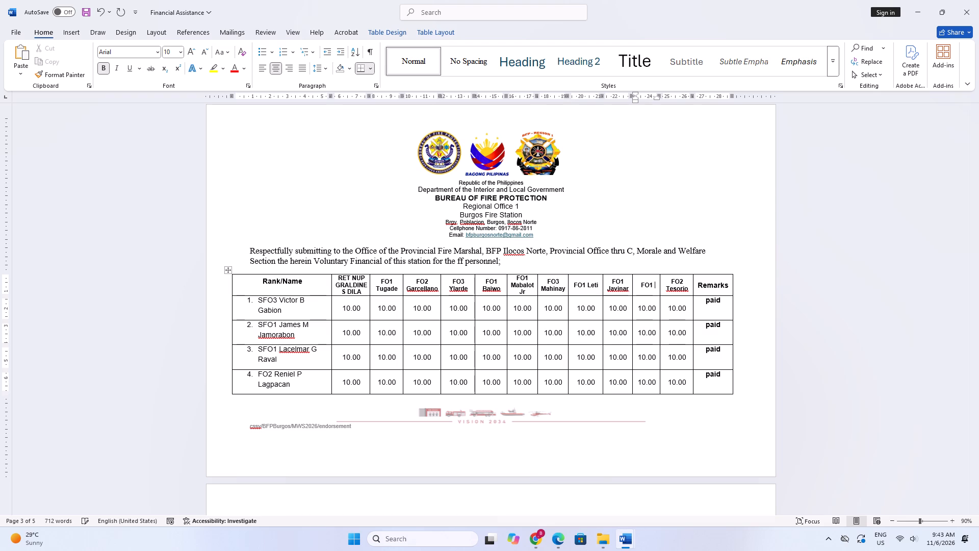
key(BackSpace)
key(BackSpace)
key(BackSpace)
key(BackSpace)
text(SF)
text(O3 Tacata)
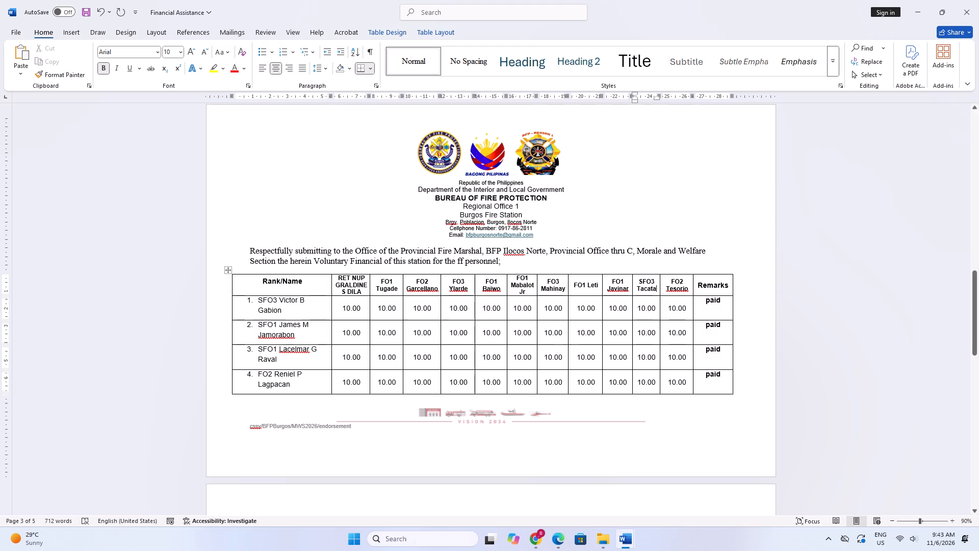
click(690, 289)
key(BackSpace)
key(BackSpace)
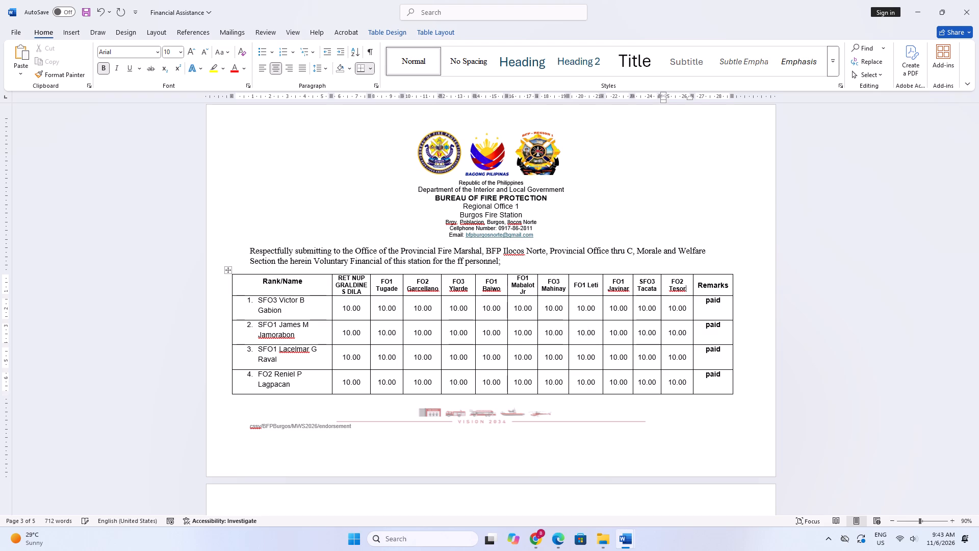
key(BackSpace)
key(BackSpace)
key(BackSpace)
key(BackSpace)
key(BackSpace)
key(BackSpace)
key(BackSpace)
key(BackSpace)
key(BackSpace)
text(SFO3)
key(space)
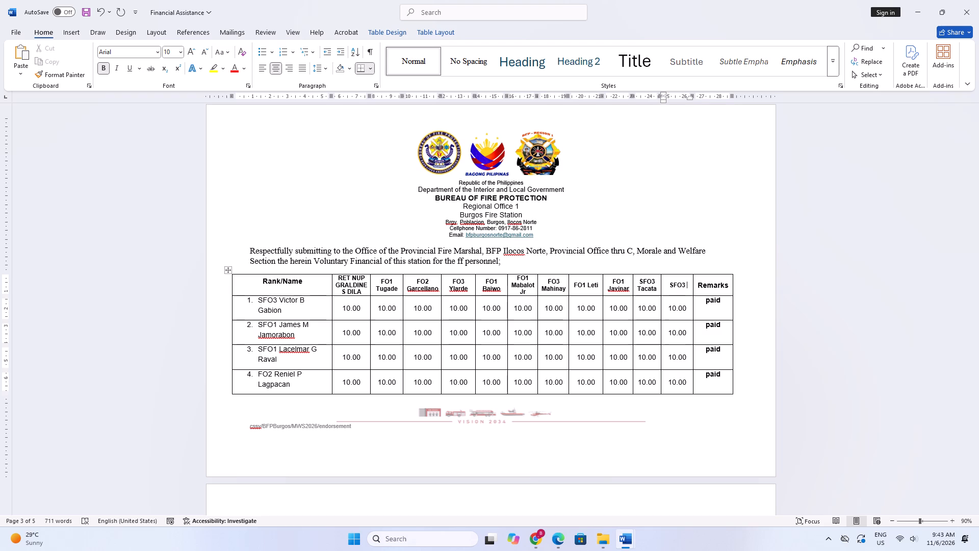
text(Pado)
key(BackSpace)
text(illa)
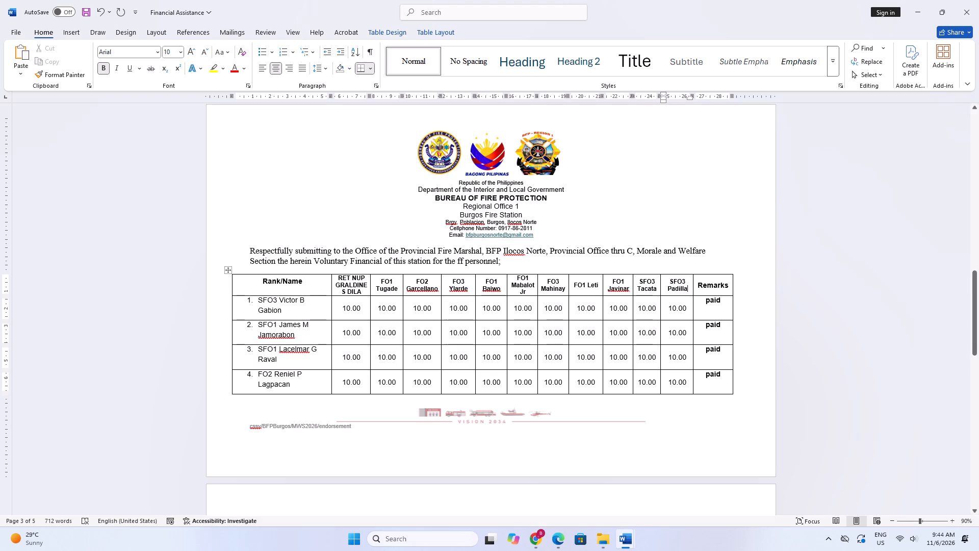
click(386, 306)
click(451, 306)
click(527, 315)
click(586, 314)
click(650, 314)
click(620, 274)
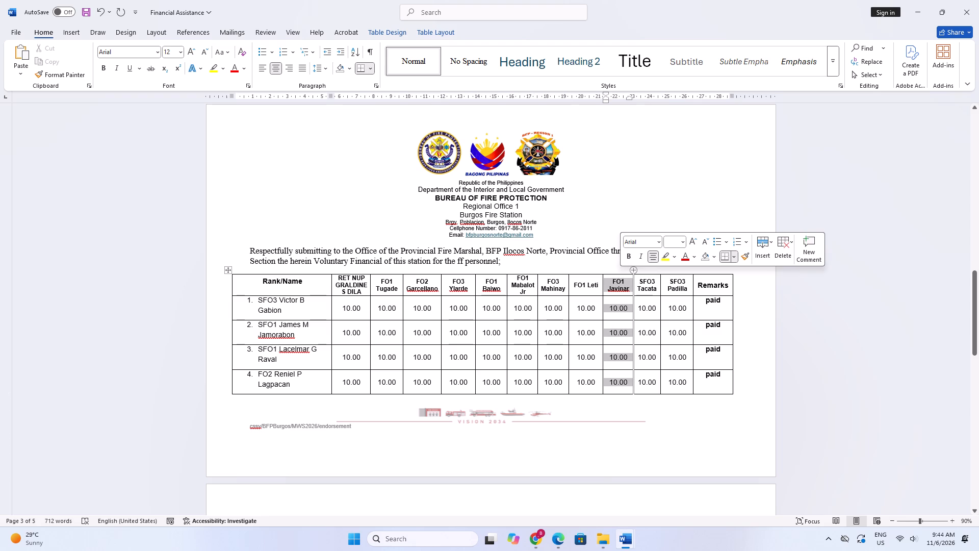
key(BackSpace)
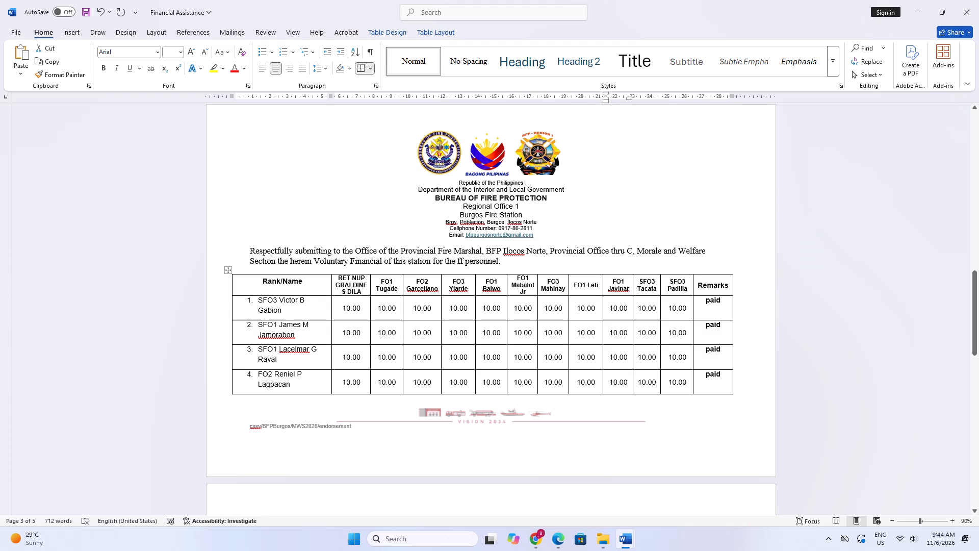
click(692, 336)
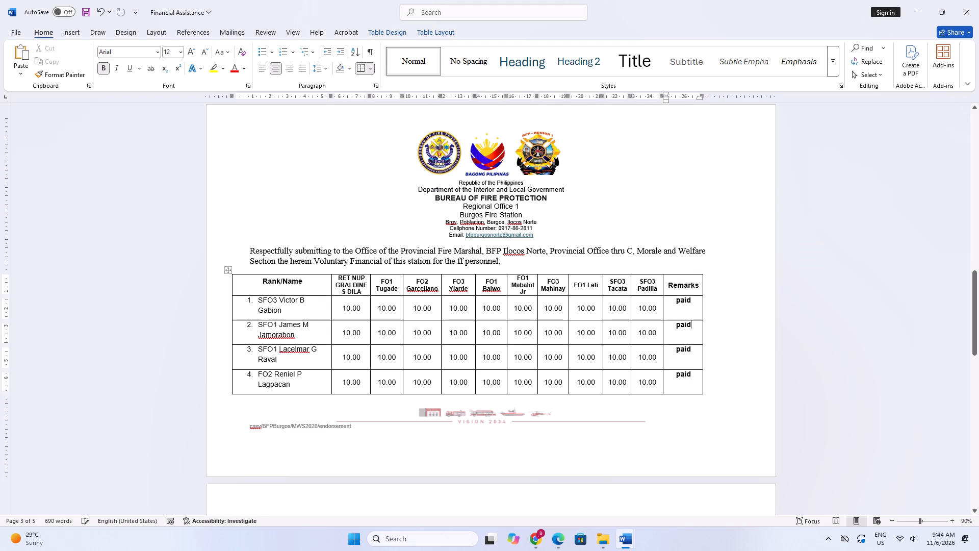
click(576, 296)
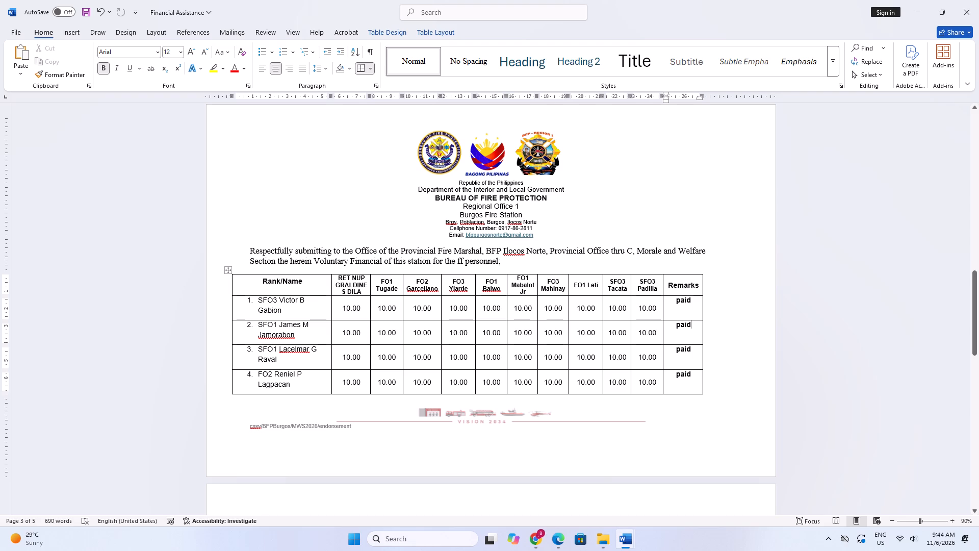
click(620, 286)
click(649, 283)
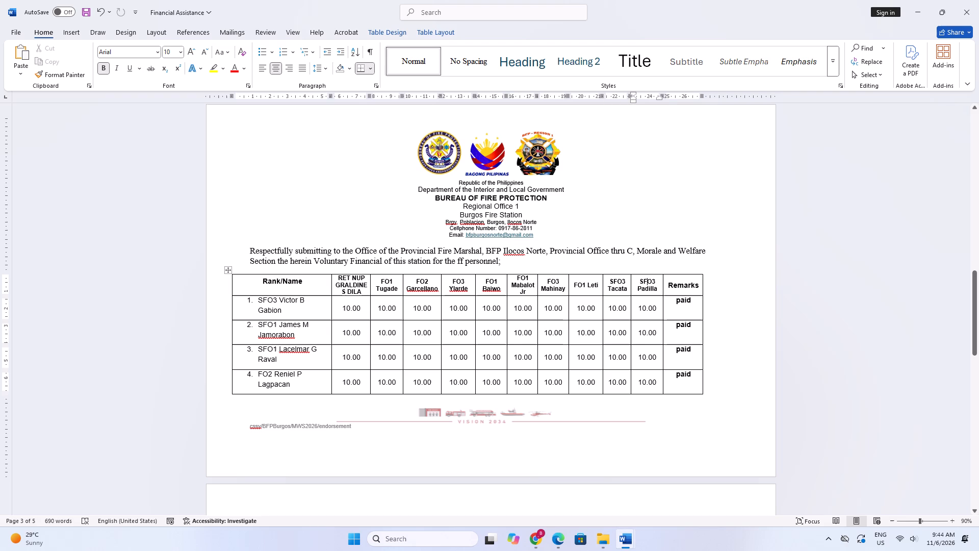
Cut all the "paid" entries from the Remarks column for personnel rows 1 to 17, keeping the Remarks heading.
scroll(687, 356, down, 1)
scroll(683, 300, down, 5)
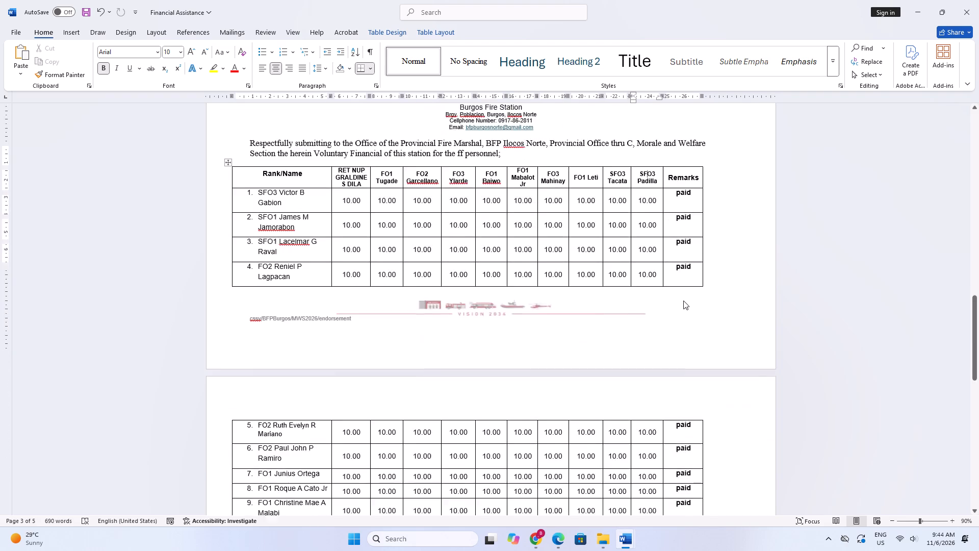
scroll(683, 300, up, 1)
drag(675, 194, 684, 342)
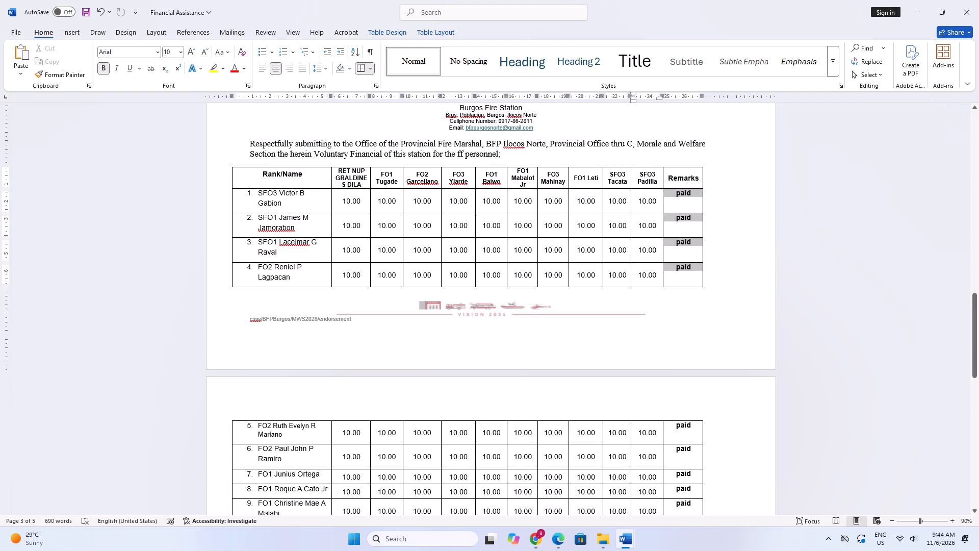
drag(684, 342, 701, 460)
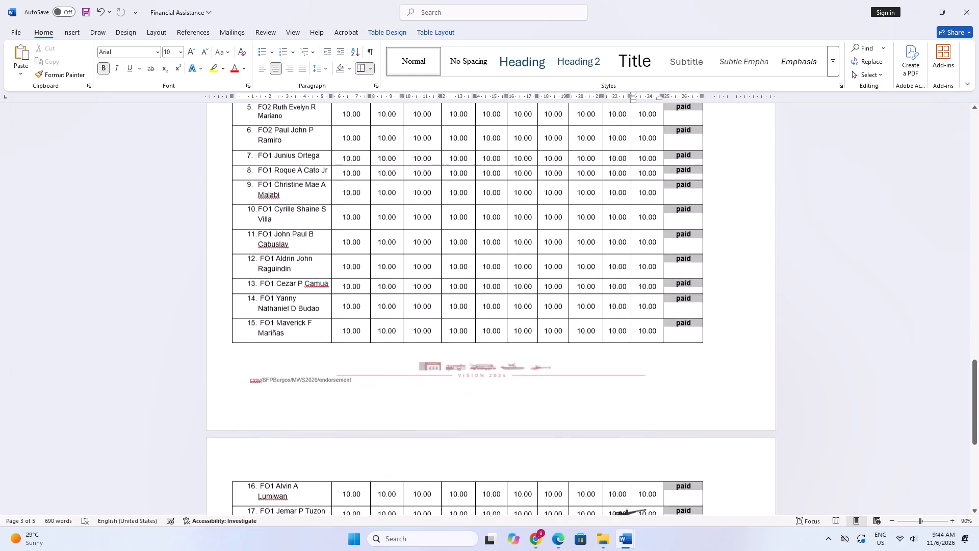
drag(701, 460, 688, 406)
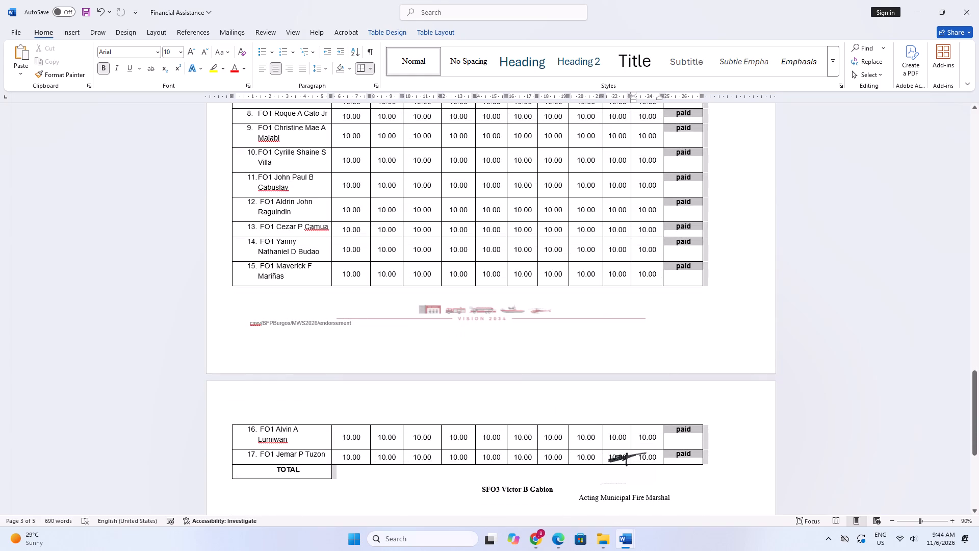
drag(688, 406, 690, 456)
right_click(691, 454)
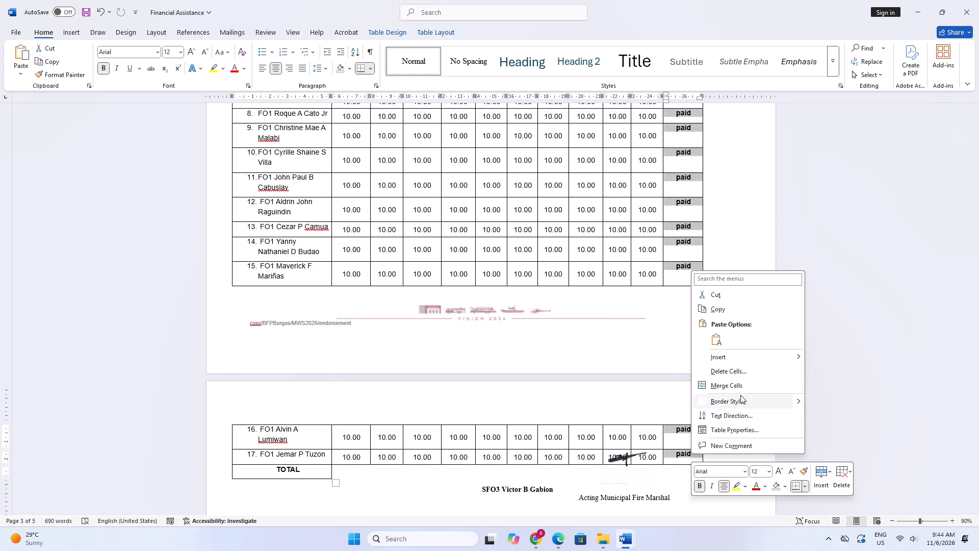
click(722, 296)
click(690, 443)
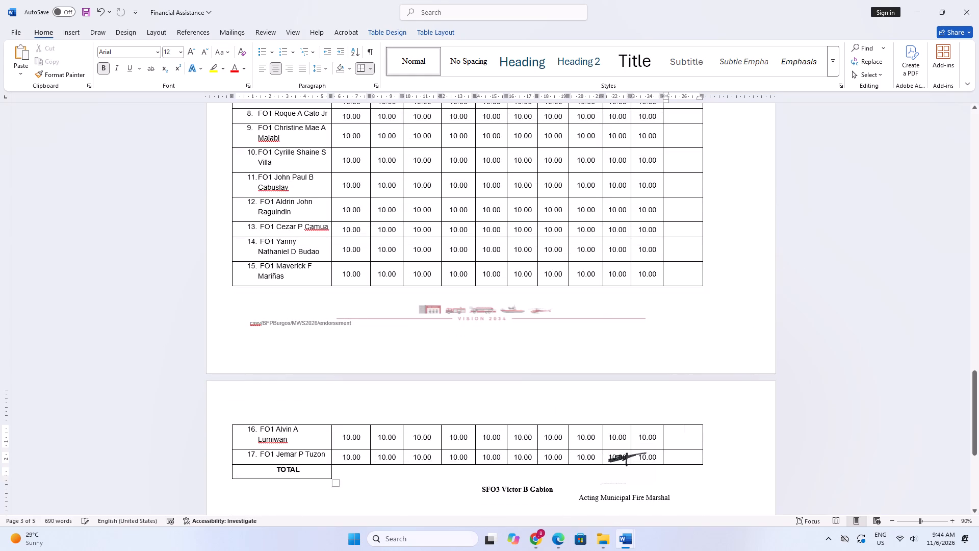
Move the signature image on the last page down from the row 17 cells to the Acting Municipal Fire Marshal signature block.
click(631, 459)
click(627, 454)
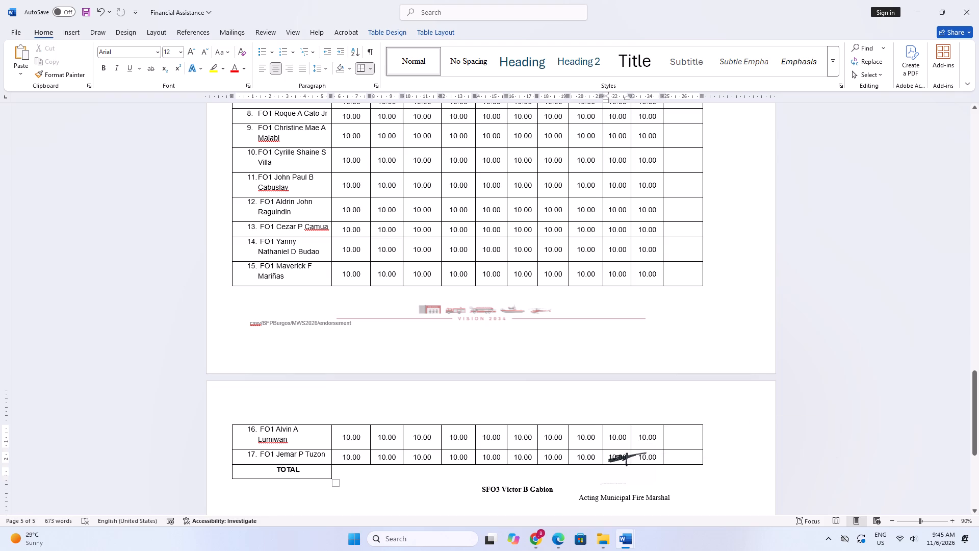
double_click(623, 457)
click(615, 458)
click(604, 458)
click(604, 487)
click(595, 482)
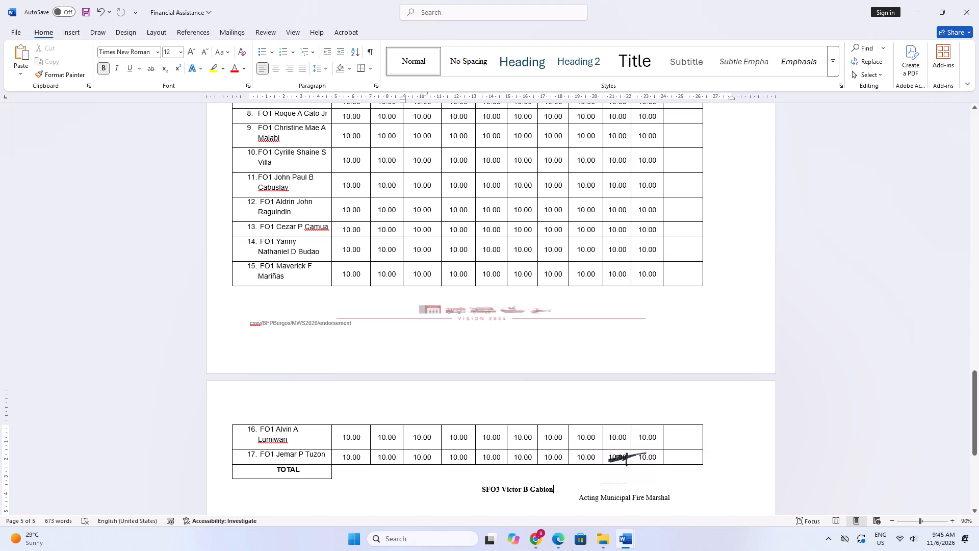
double_click(608, 469)
scroll(608, 487, down, 5)
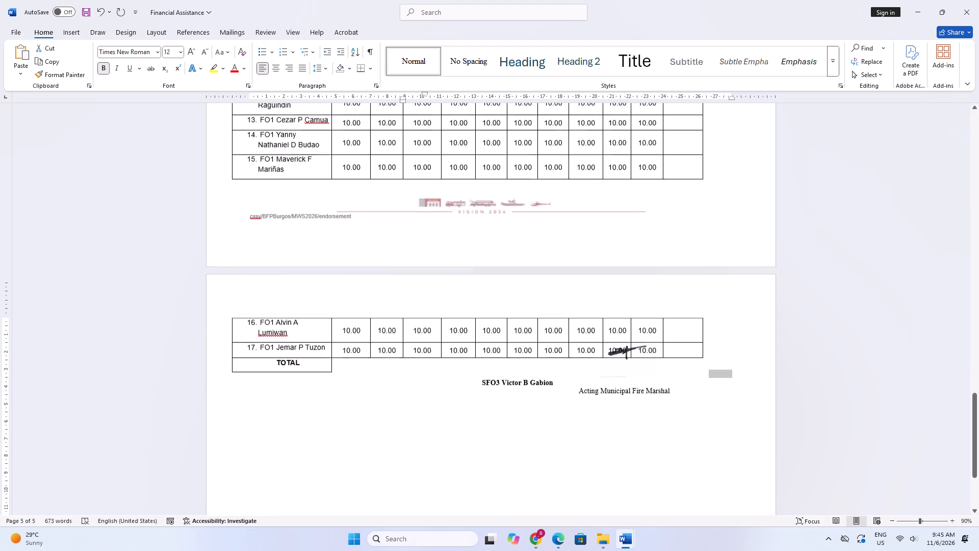
click(582, 439)
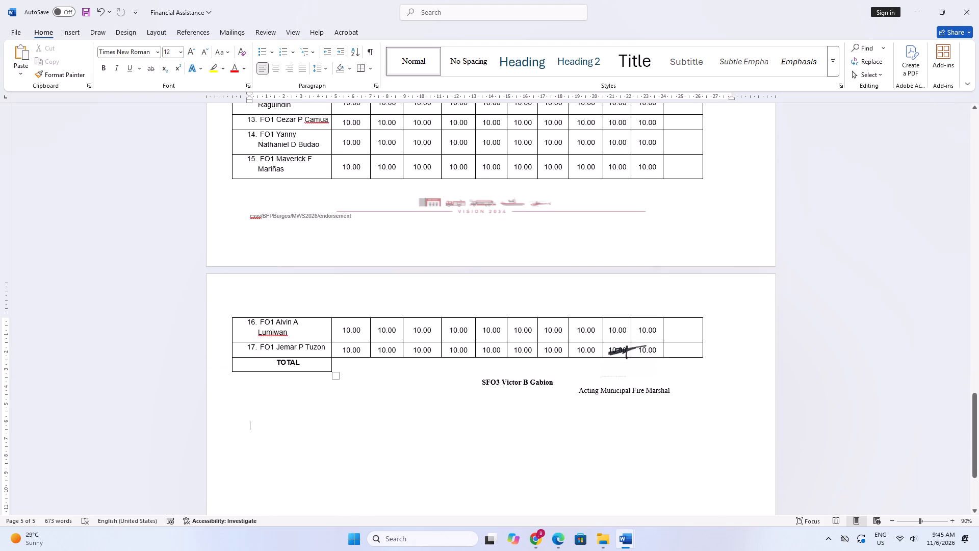
drag(619, 342, 619, 375)
Add a blank line above the signatory's name and shift the name across so it sits centred over "Acting Municipal Fire Marshal".
click(478, 380)
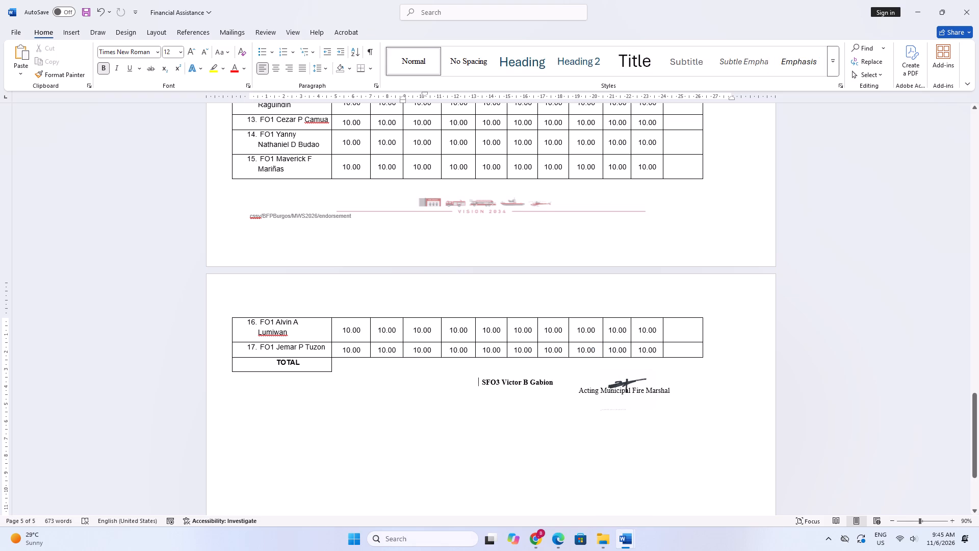
key(Return)
key(Tab)
key(Tab)
key(Tab)
key(Tab)
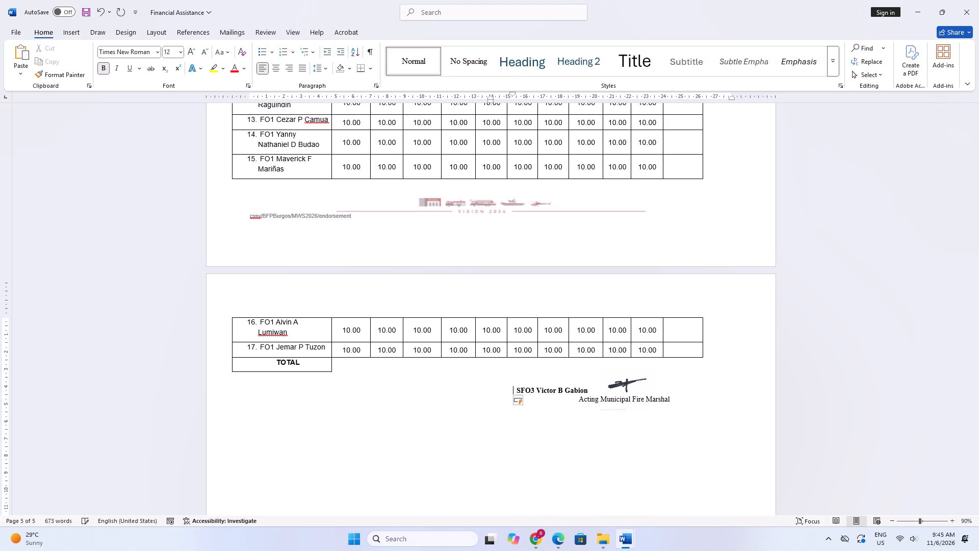
key(Tab)
key(Tab)
key(Tab)
key(Tab)
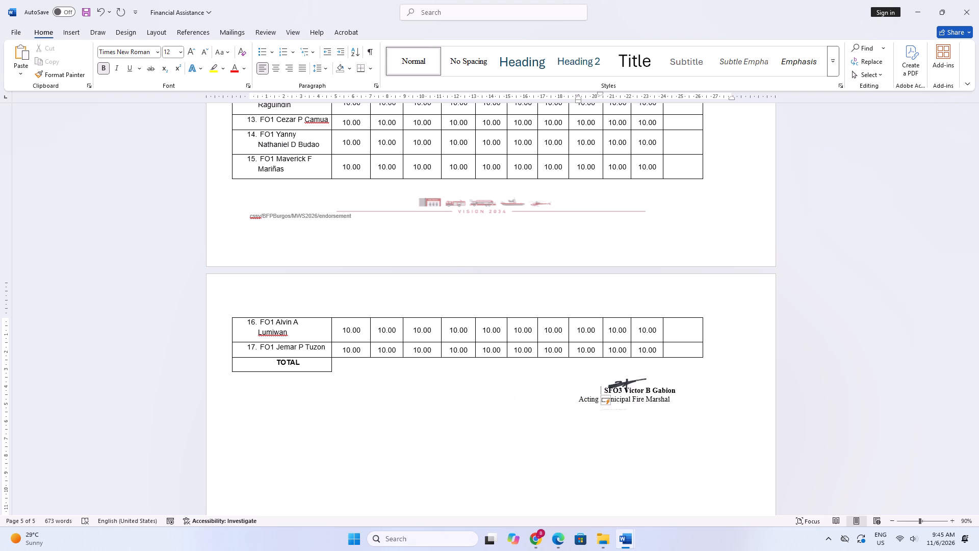
key(BackSpace)
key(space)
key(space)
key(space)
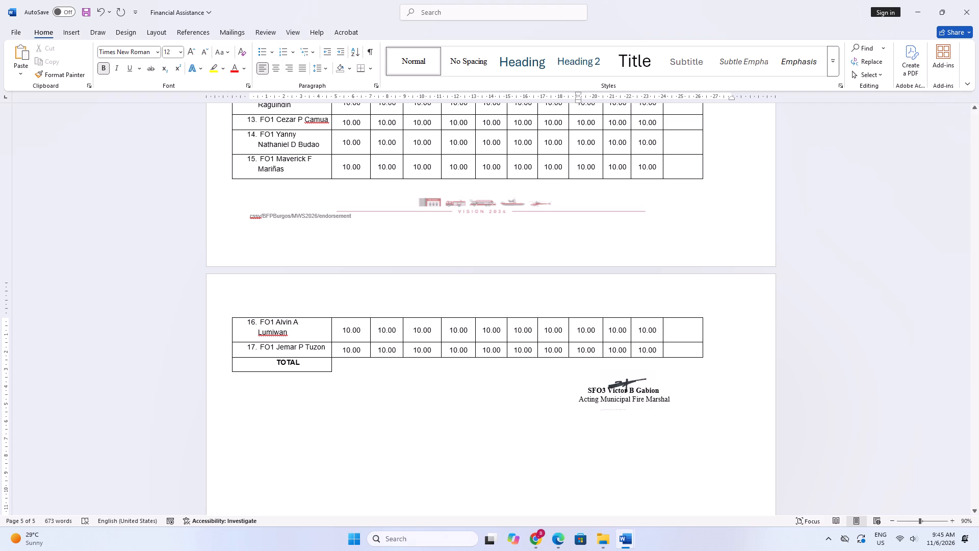
click(512, 460)
scroll(513, 460, up, 7)
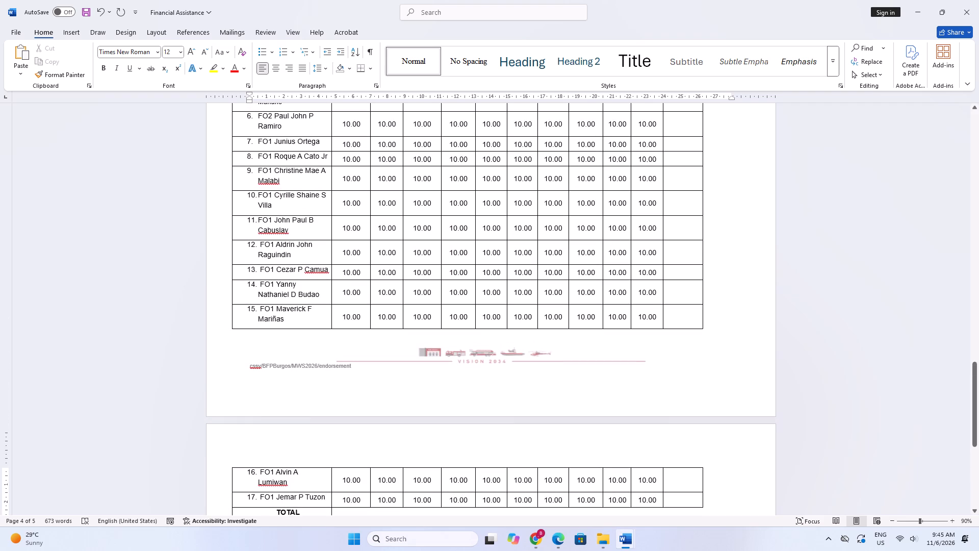
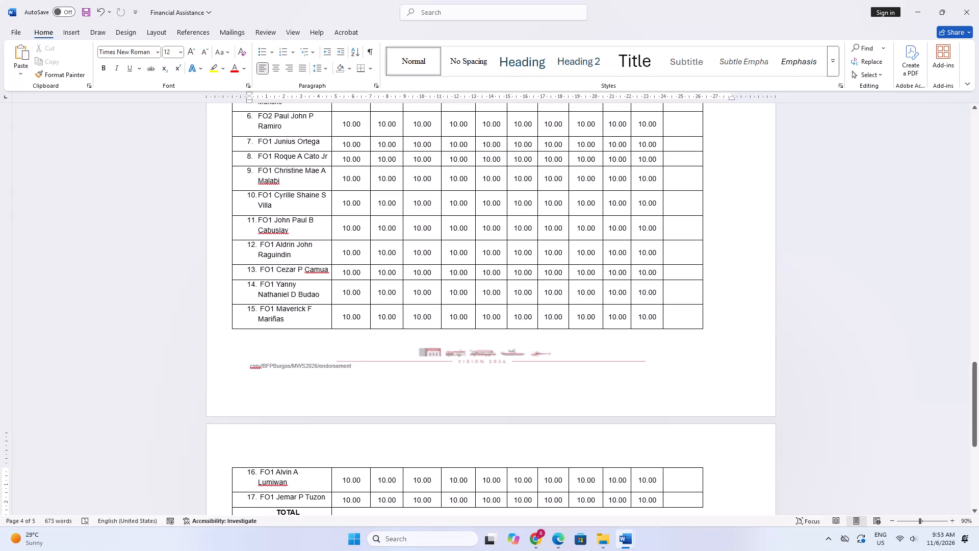
scroll(279, 368, down, 1)
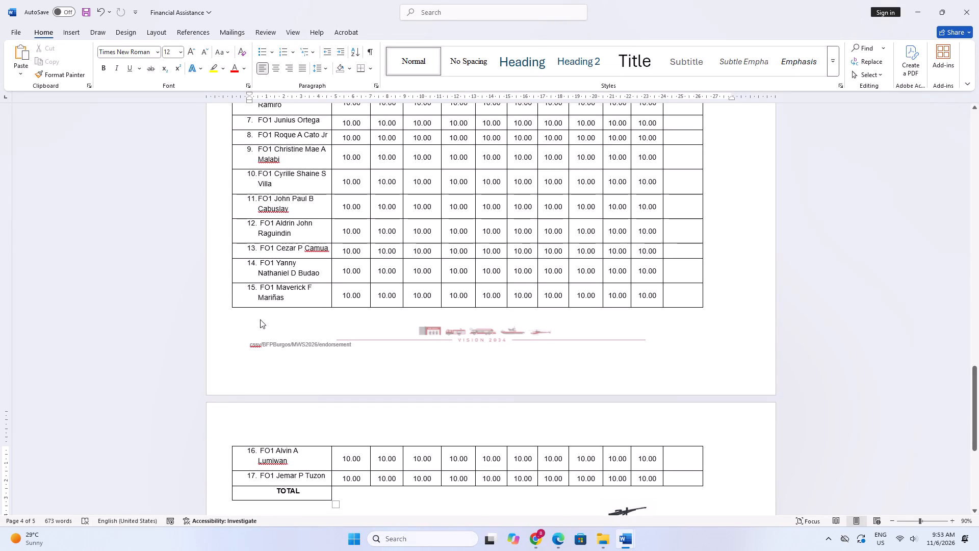
drag(240, 293, 442, 296)
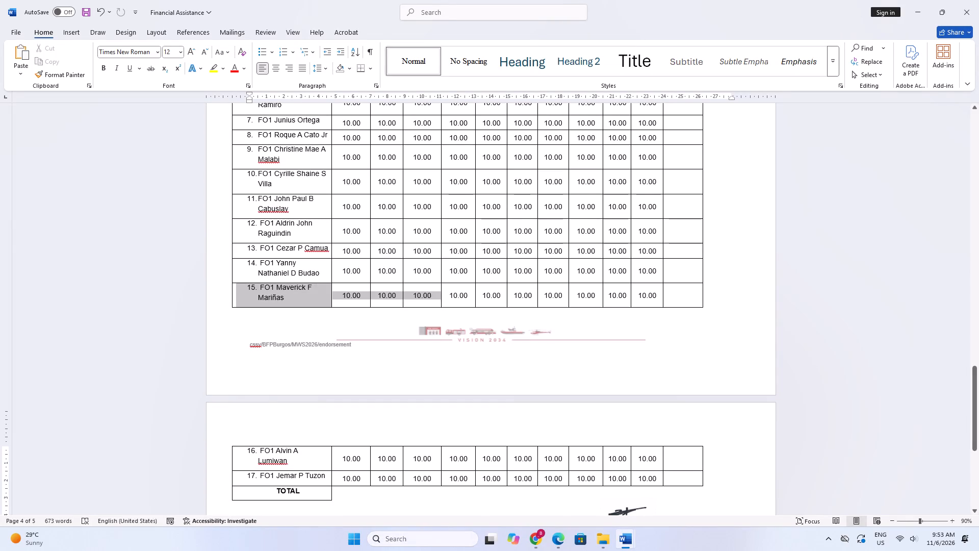
drag(442, 296, 700, 302)
key(BackSpace)
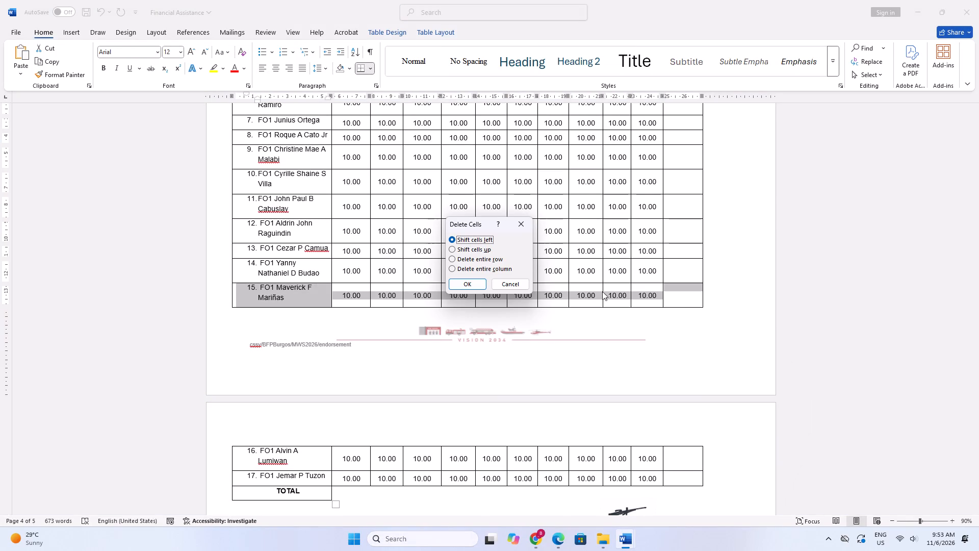
click(478, 281)
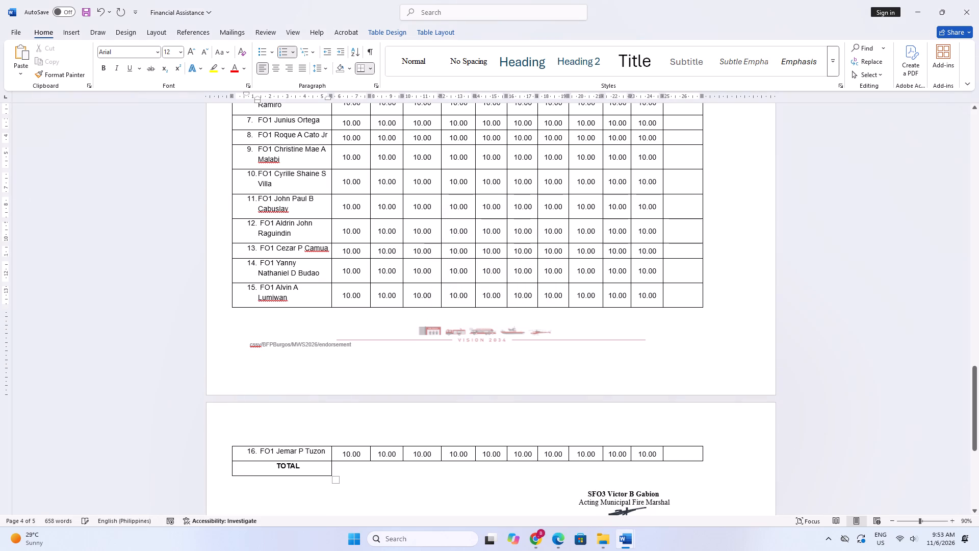
Delete the old TOTAL cell at the bottom of the contribution table.
drag(262, 467, 321, 465)
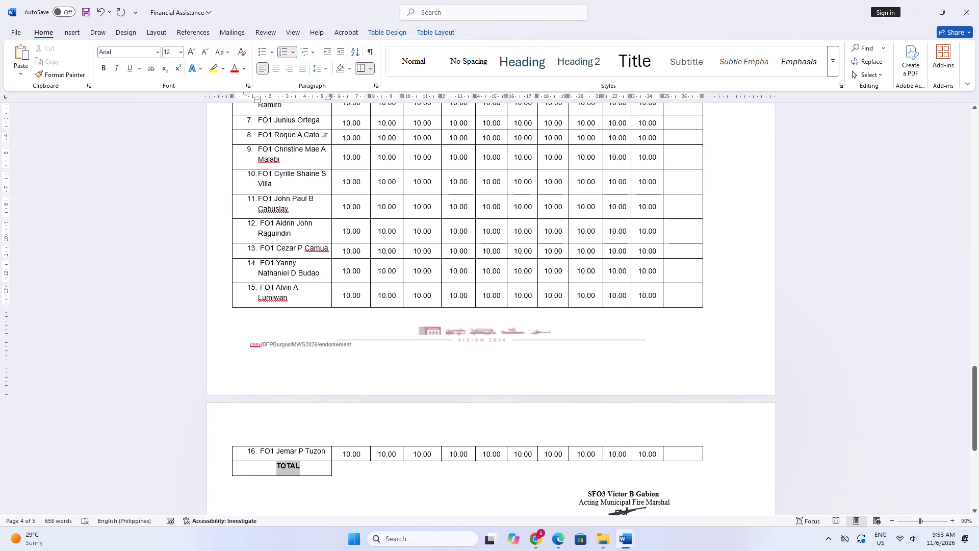
drag(321, 465, 342, 472)
key(BackSpace)
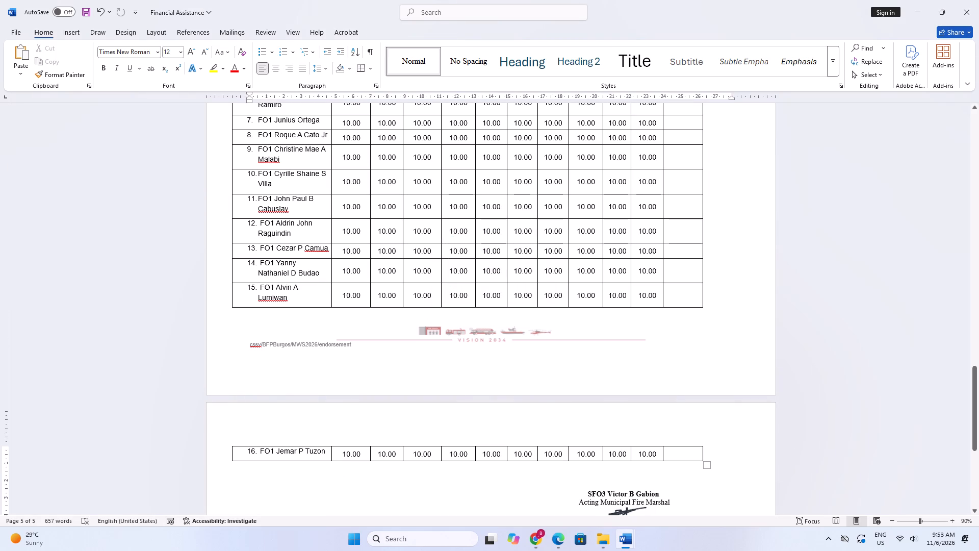
Add a blank row below personnel row 16 and remove the automatic list number from its first cell.
click(230, 460)
click(302, 488)
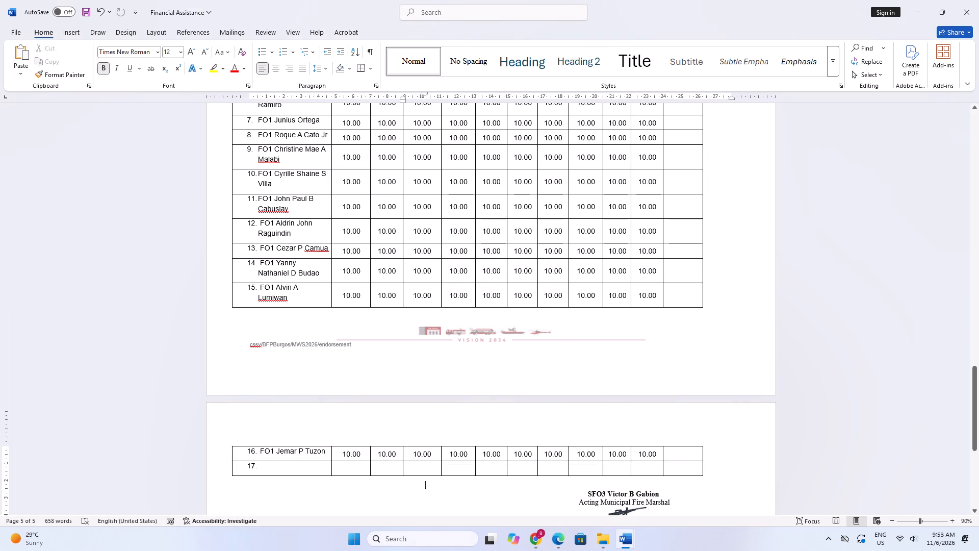
click(290, 467)
key(BackSpace)
key(BackSpace)
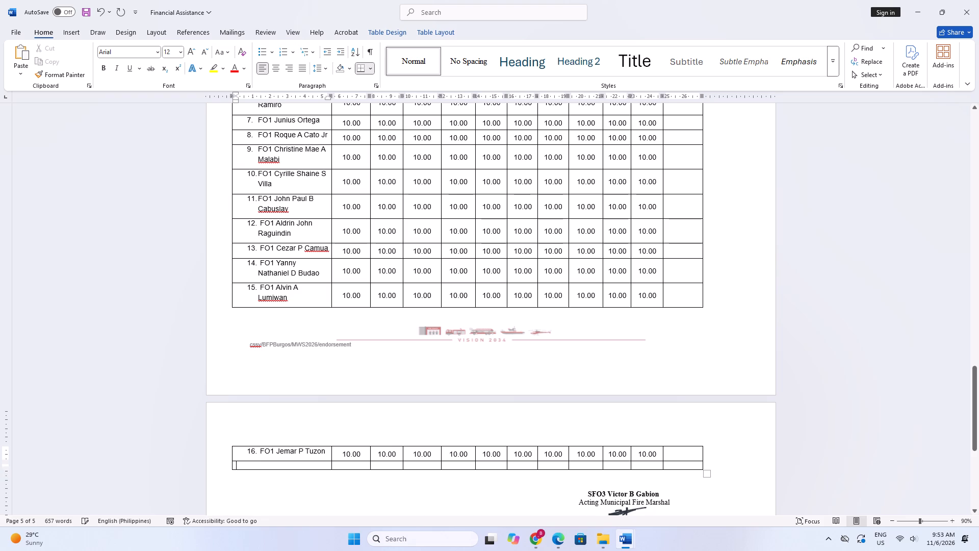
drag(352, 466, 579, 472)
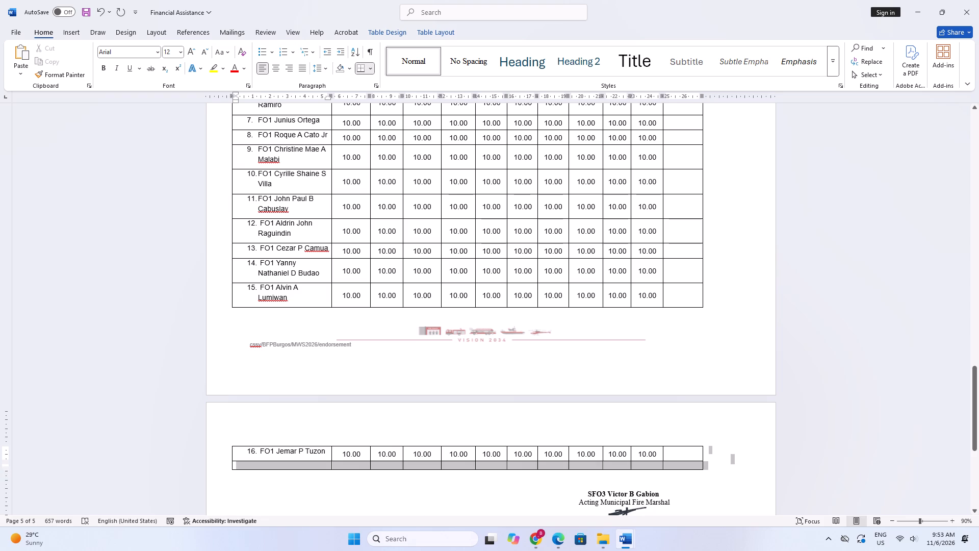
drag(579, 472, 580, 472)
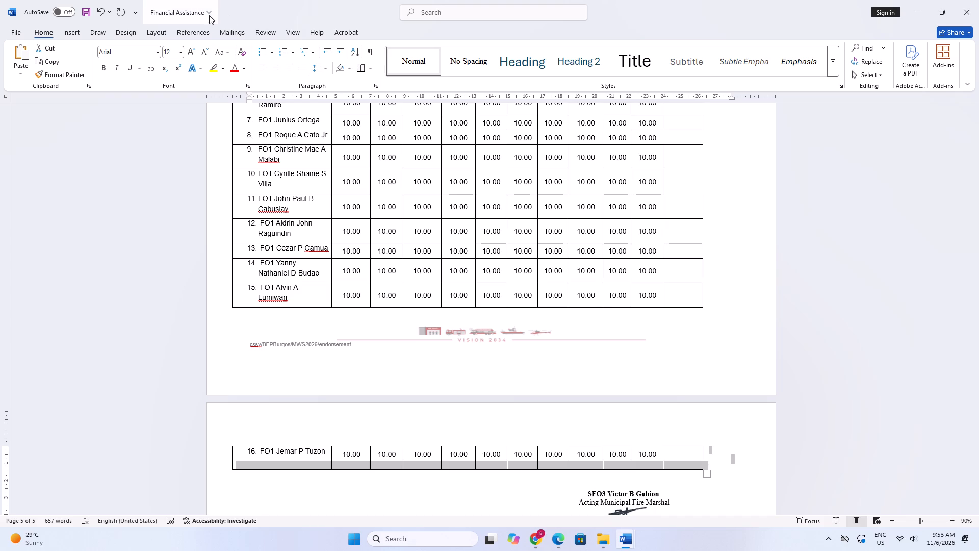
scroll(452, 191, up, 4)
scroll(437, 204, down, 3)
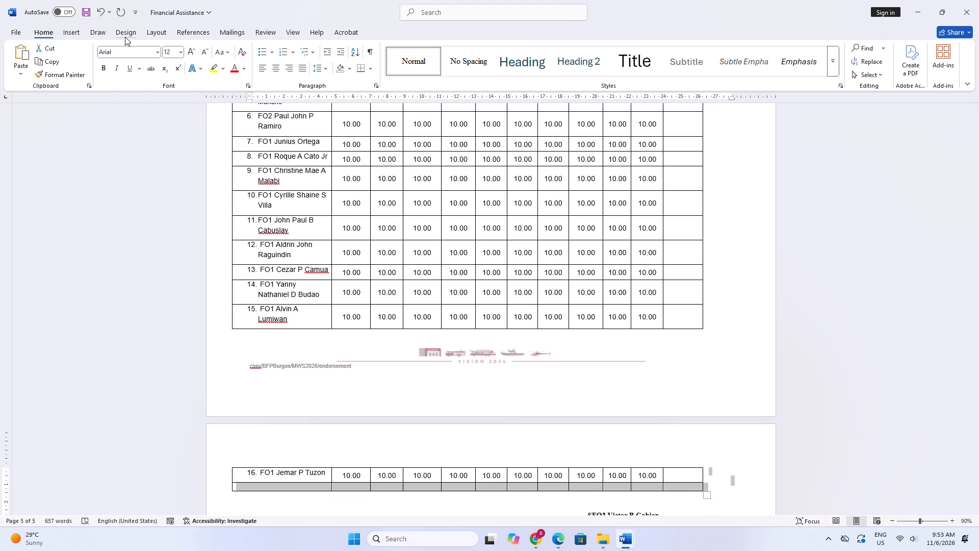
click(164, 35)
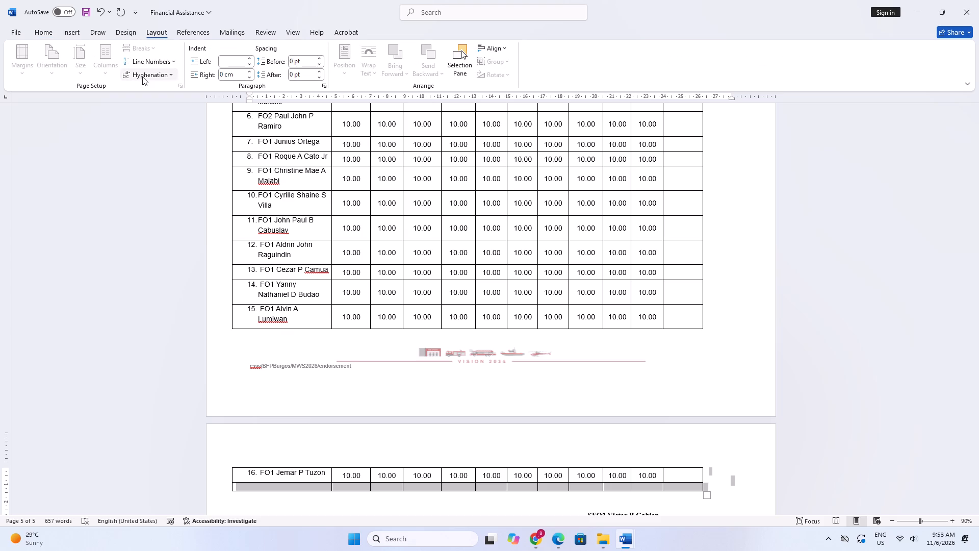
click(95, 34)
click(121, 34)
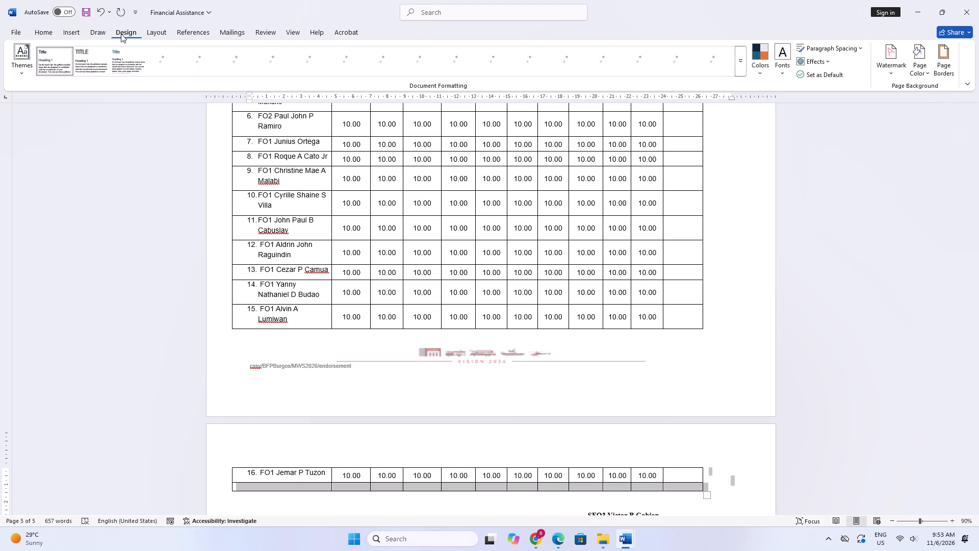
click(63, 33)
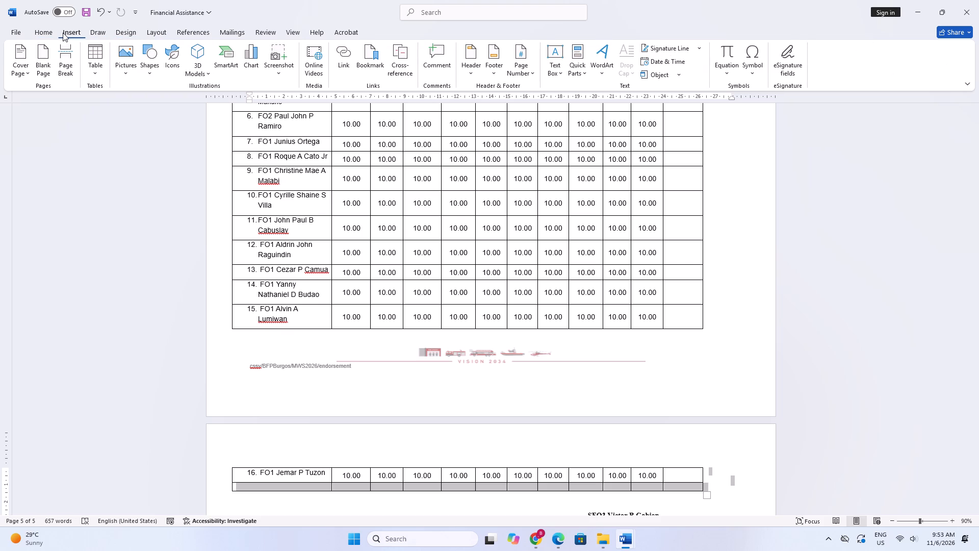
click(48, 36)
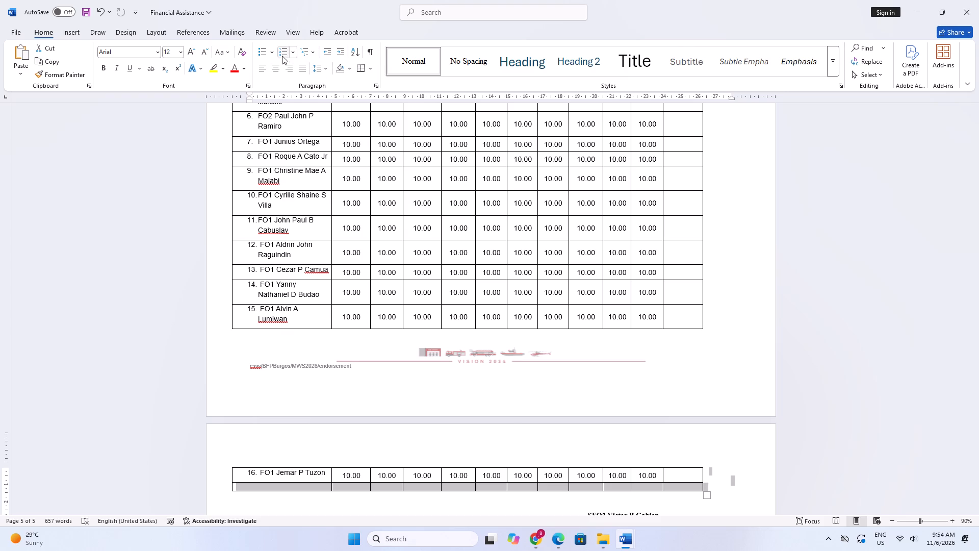
Merge all the cells after the Rank/Name cell in the blank bottom row into one cell.
scroll(434, 432, down, 2)
click(440, 456)
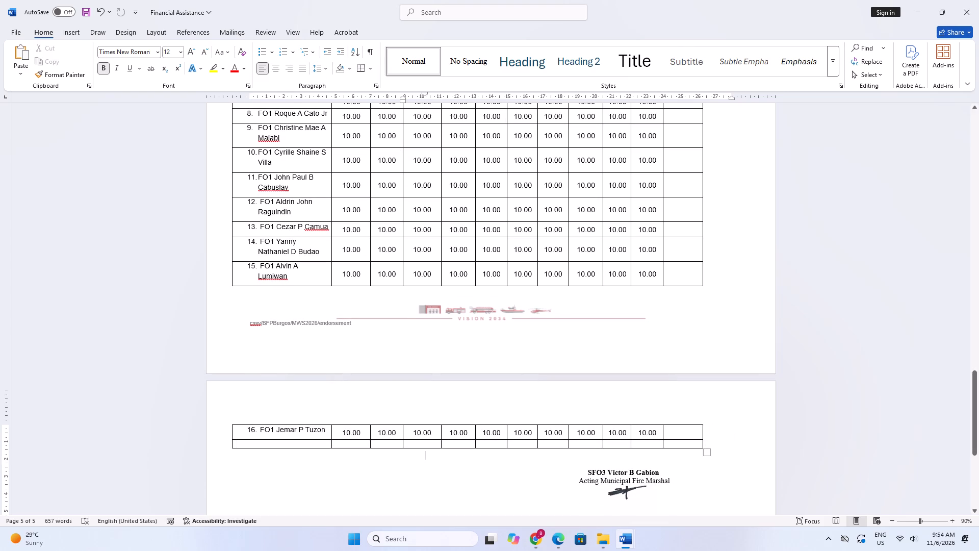
drag(362, 441, 637, 451)
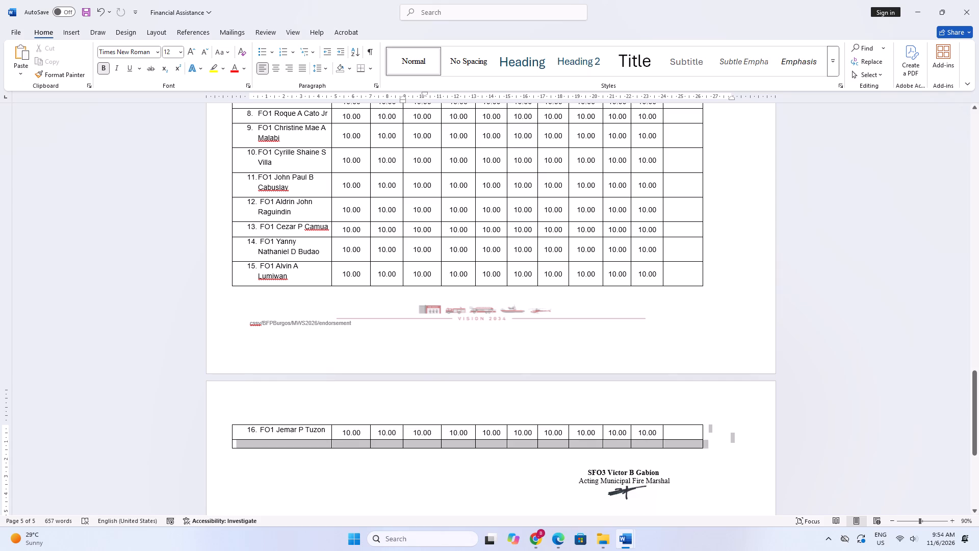
drag(637, 451, 665, 441)
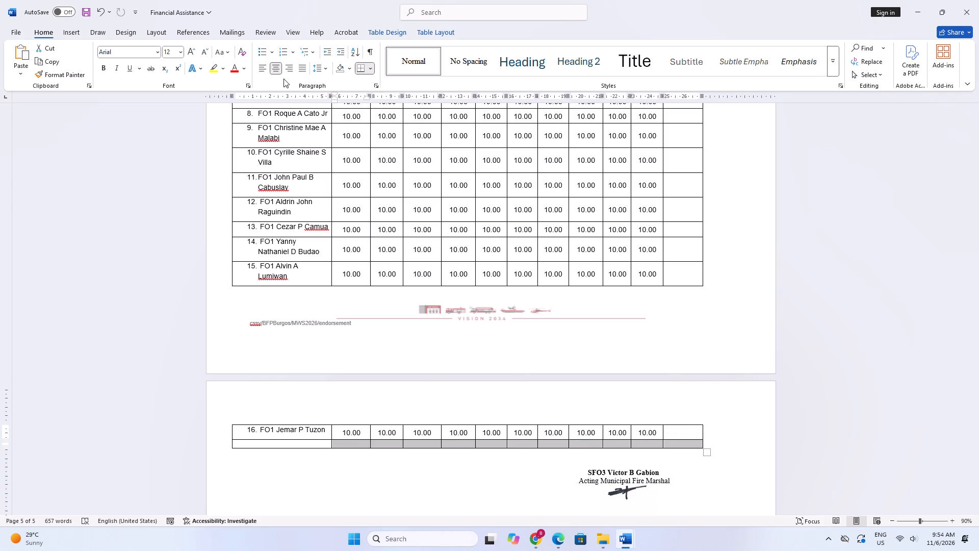
click(426, 39)
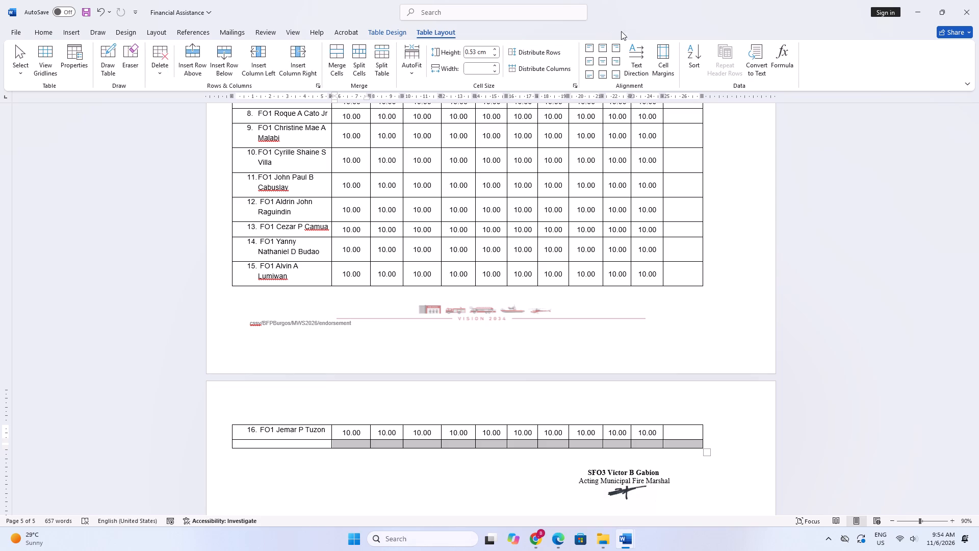
click(401, 36)
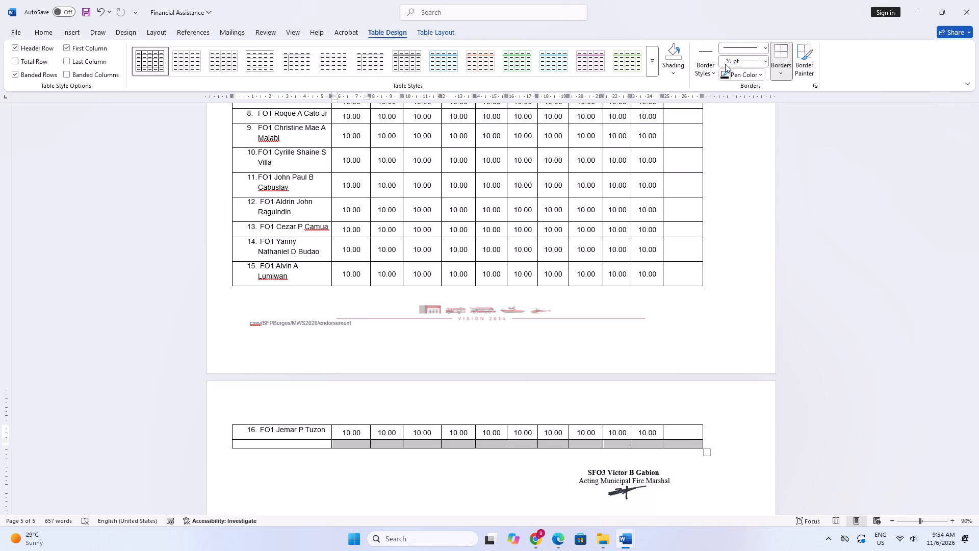
click(437, 32)
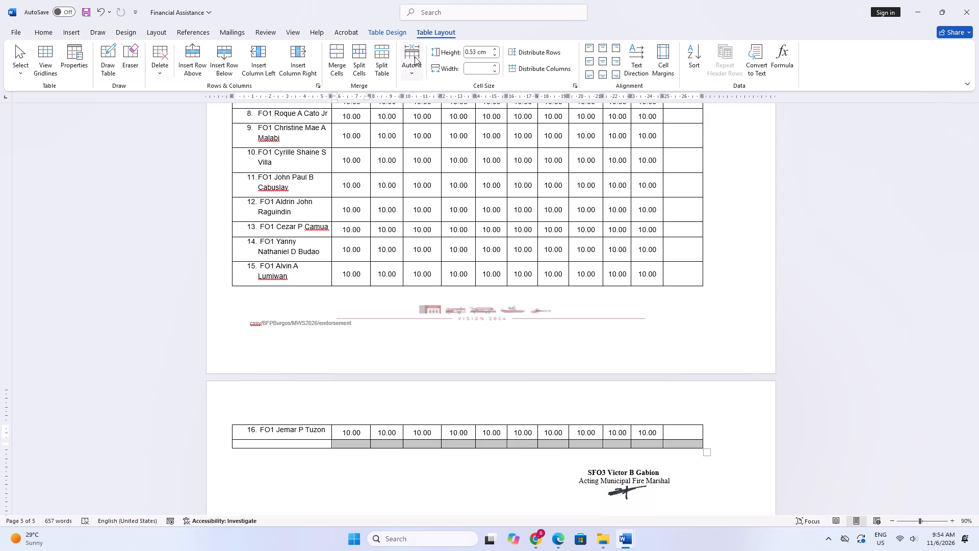
click(344, 57)
click(422, 437)
Enter "TOTAL:" in the bottom row's Rank/Name cell, right-aligned and bold.
click(328, 443)
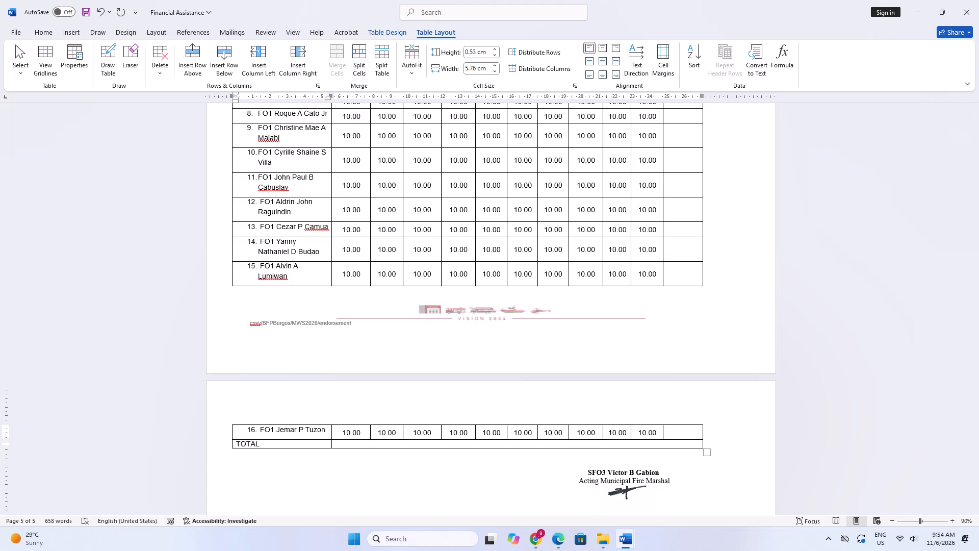
key(shift+colon)
drag(239, 443, 262, 444)
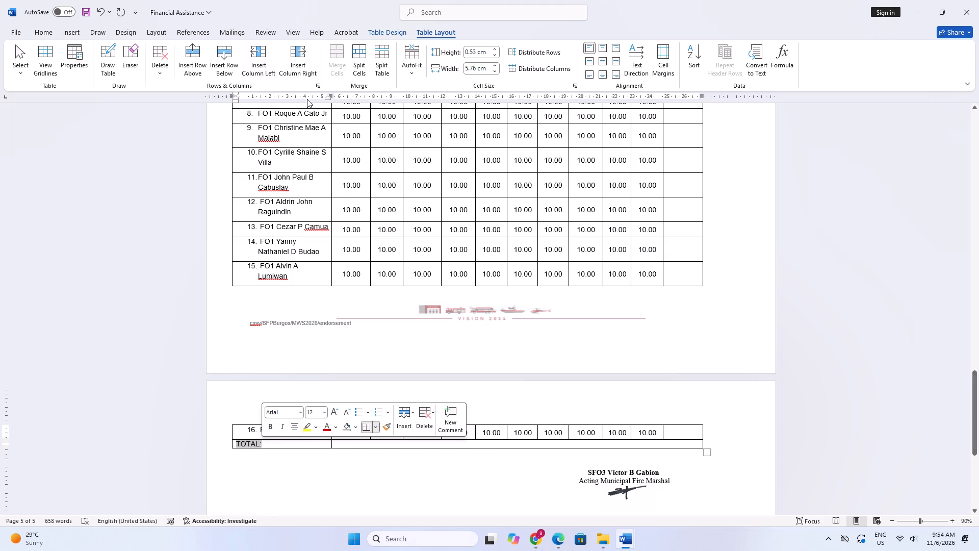
click(370, 30)
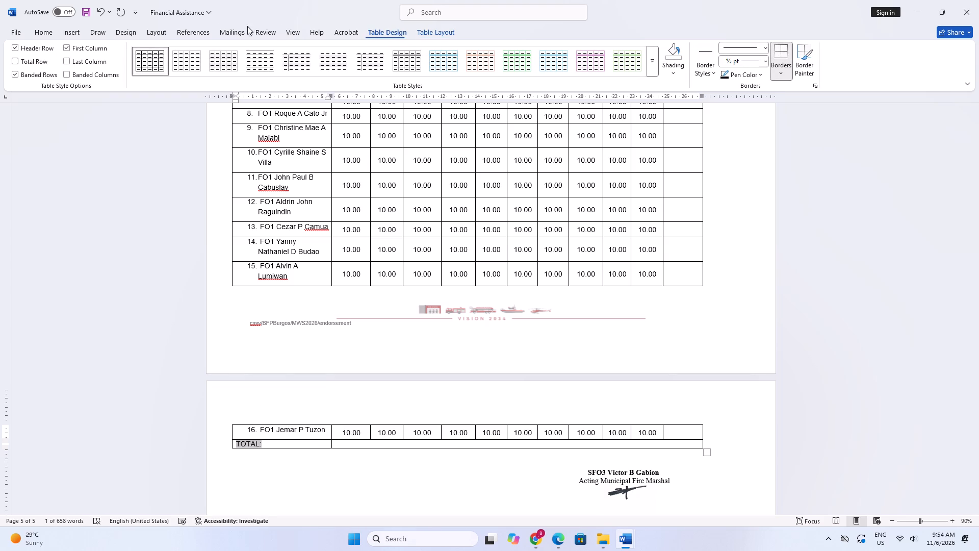
click(41, 40)
click(45, 37)
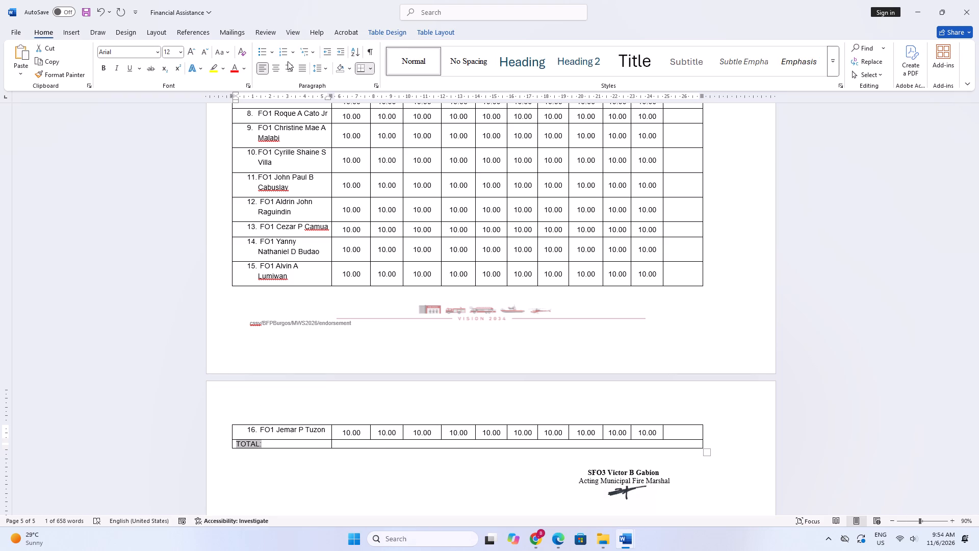
click(305, 69)
click(305, 69)
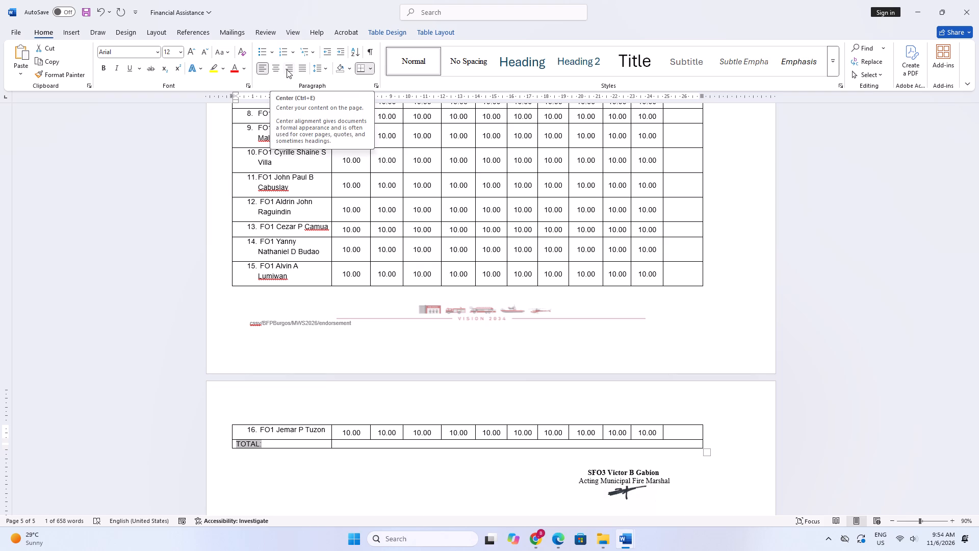
click(287, 69)
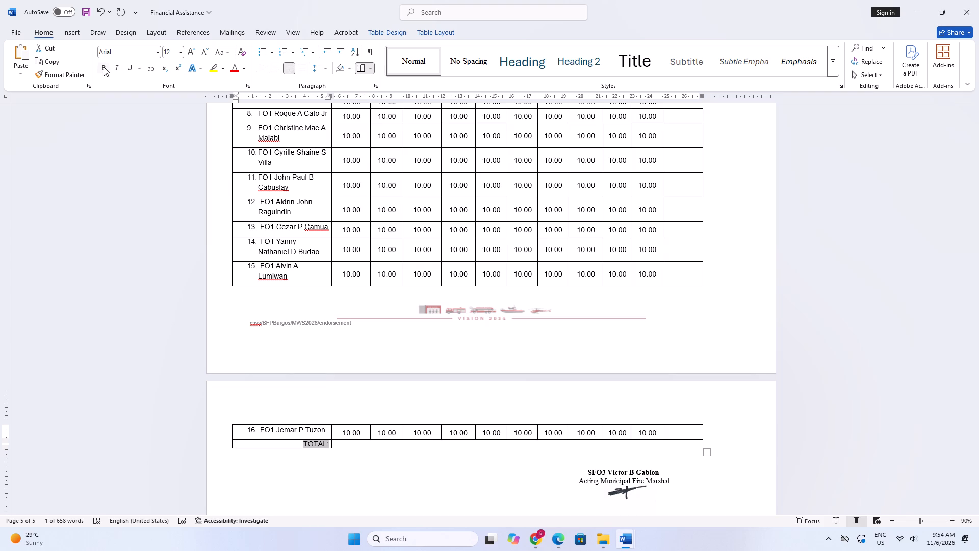
click(104, 67)
click(442, 459)
Review the contribution table's recipient columns, amounts and personnel rows across its pages to work out the total.
scroll(404, 401, down, 1)
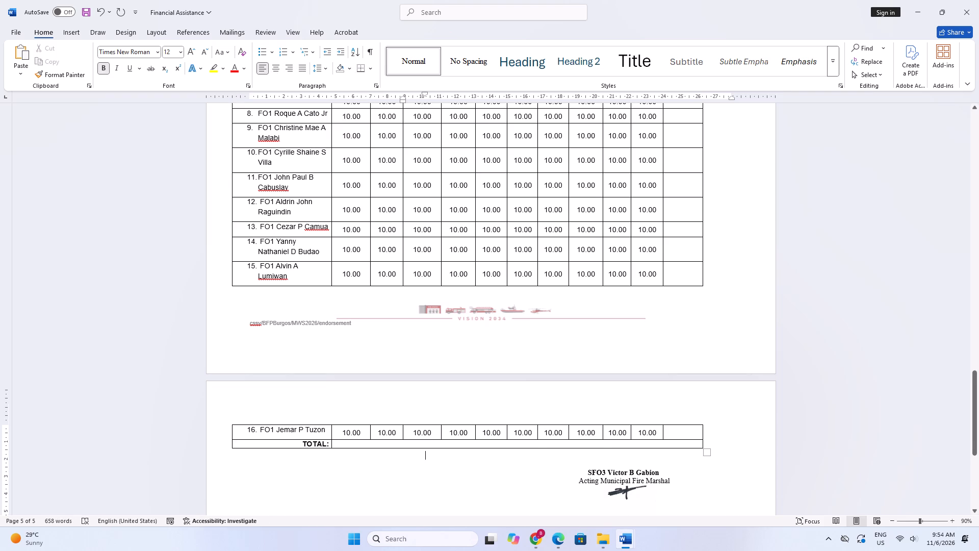
scroll(406, 402, up, 7)
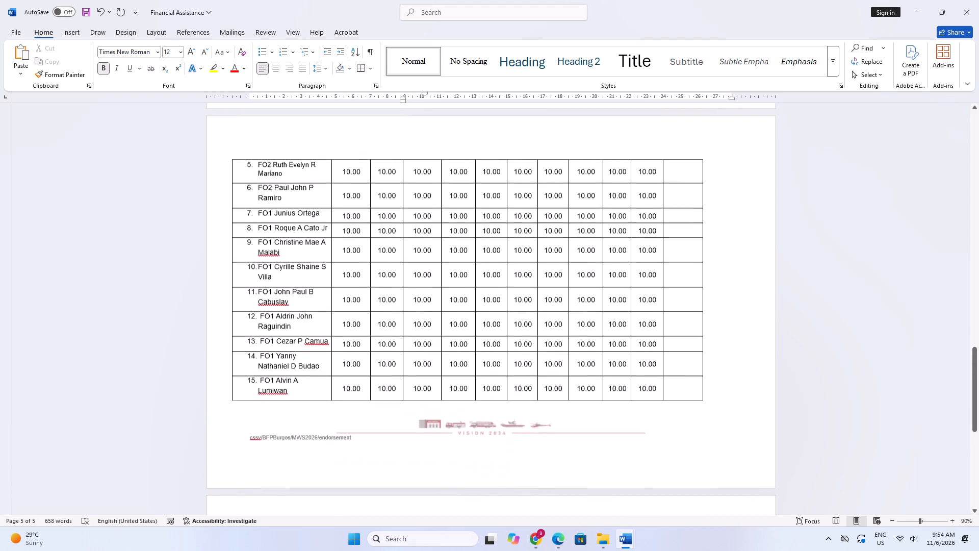
scroll(406, 402, down, 2)
scroll(406, 402, up, 14)
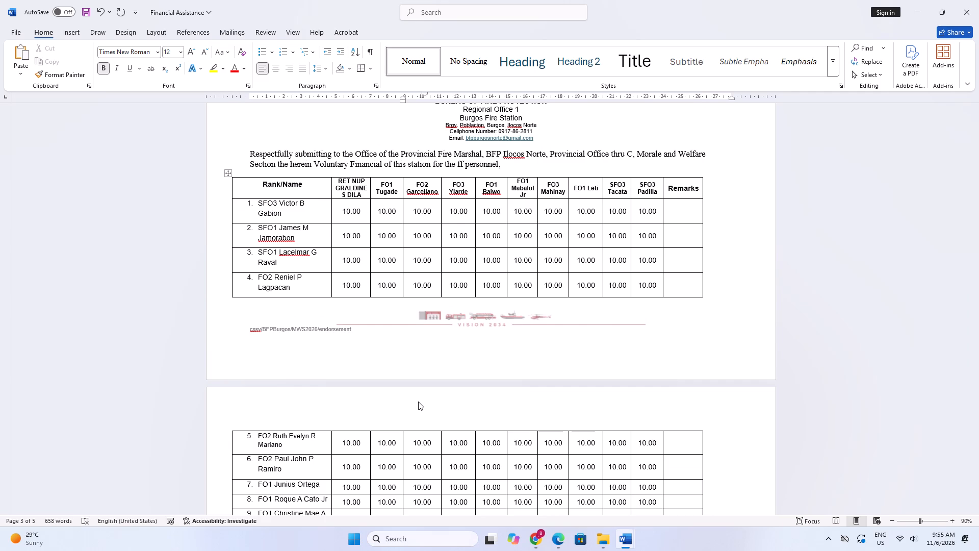
scroll(418, 408, down, 12)
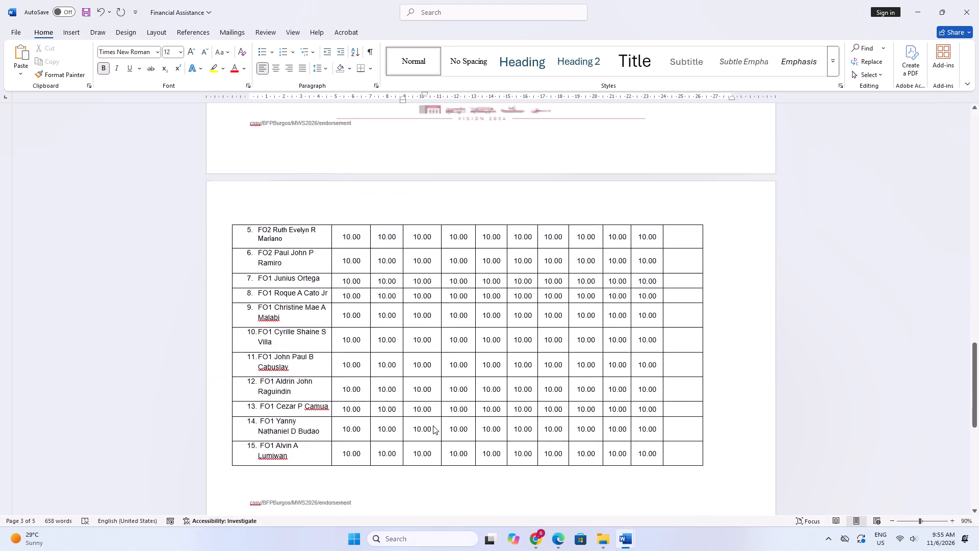
scroll(448, 442, down, 11)
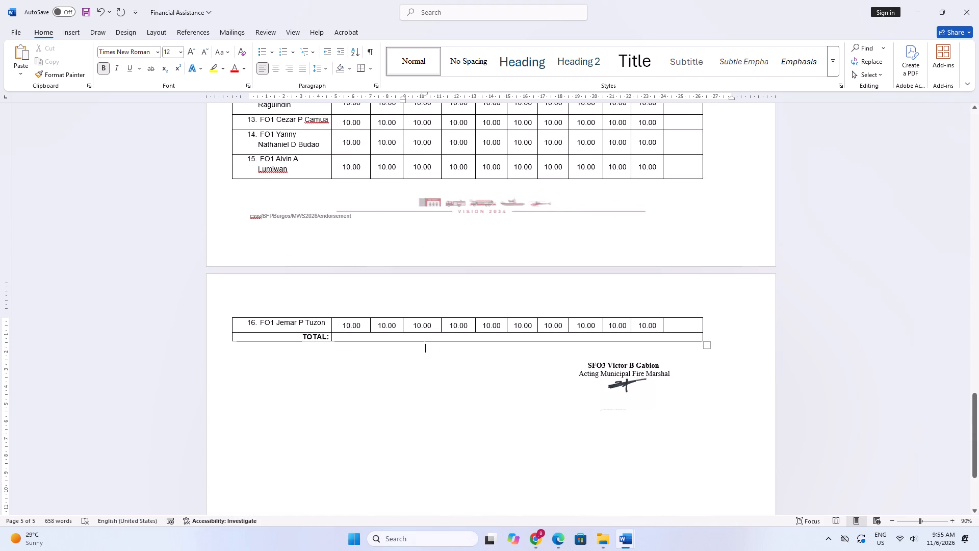
Enter "Php 1, 600.00" as the total in the merged cell beside "TOTAL:".
click(470, 336)
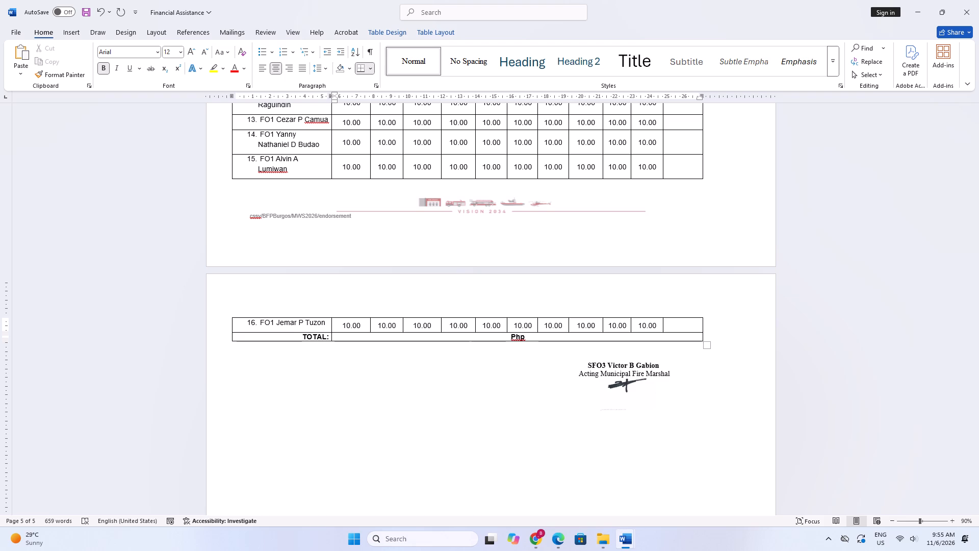
text(1, 600)
text(.00)
click(478, 356)
scroll(478, 356, up, 8)
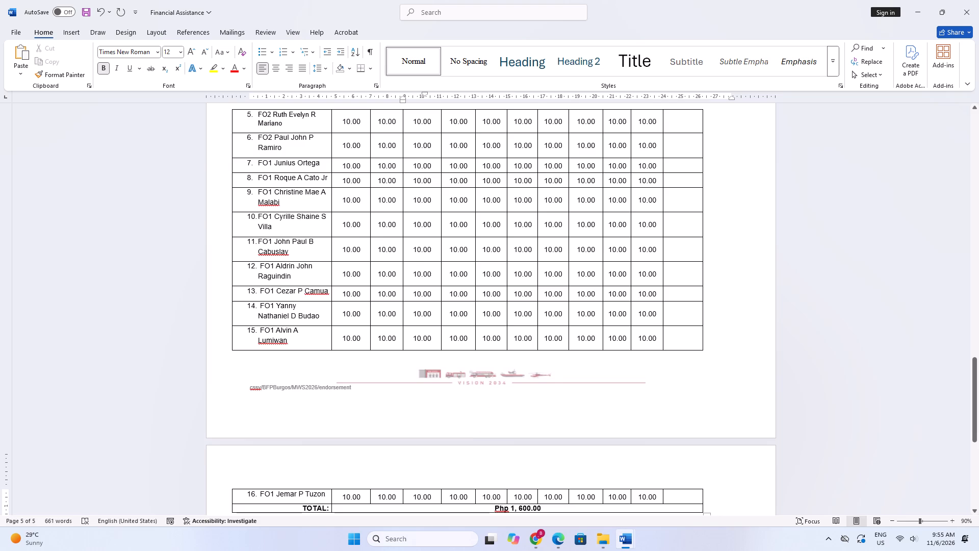
Delete the "Respectfully submitting" introductory paragraph above the contribution table on page 3.
scroll(429, 445, up, 17)
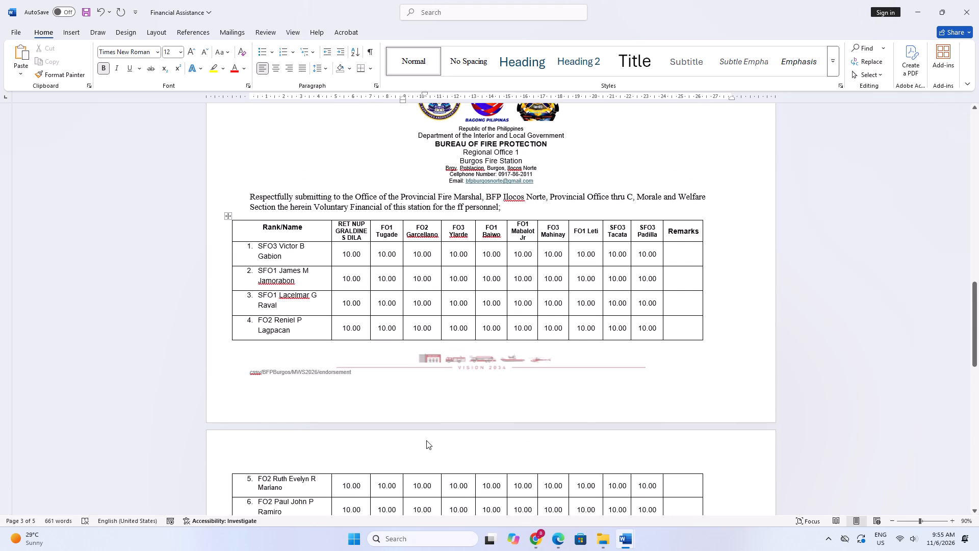
scroll(435, 409, up, 2)
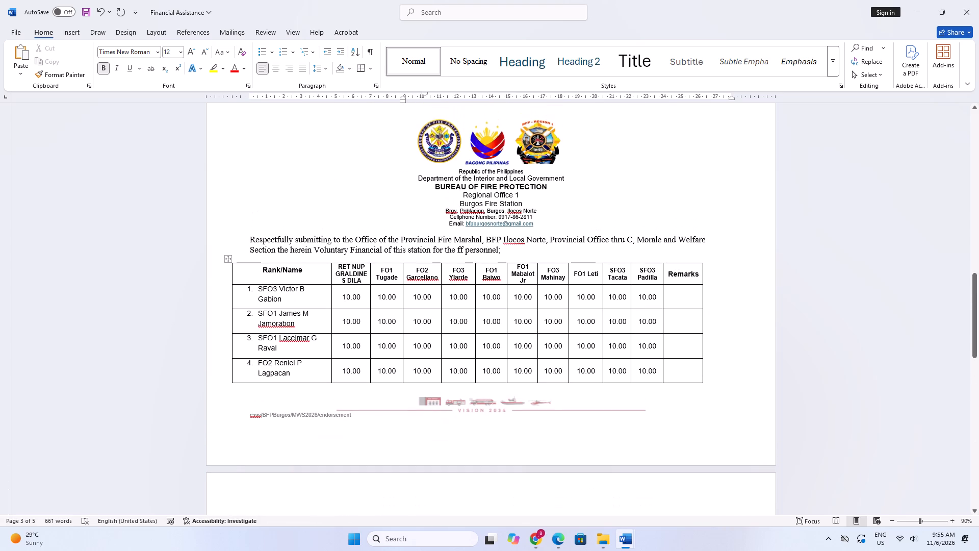
drag(250, 237, 525, 242)
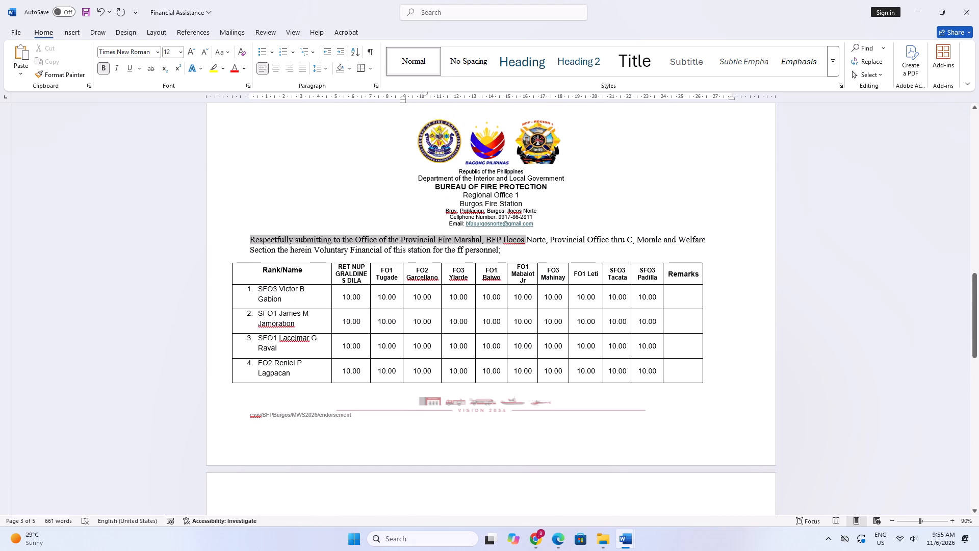
drag(525, 242, 532, 250)
key(BackSpace)
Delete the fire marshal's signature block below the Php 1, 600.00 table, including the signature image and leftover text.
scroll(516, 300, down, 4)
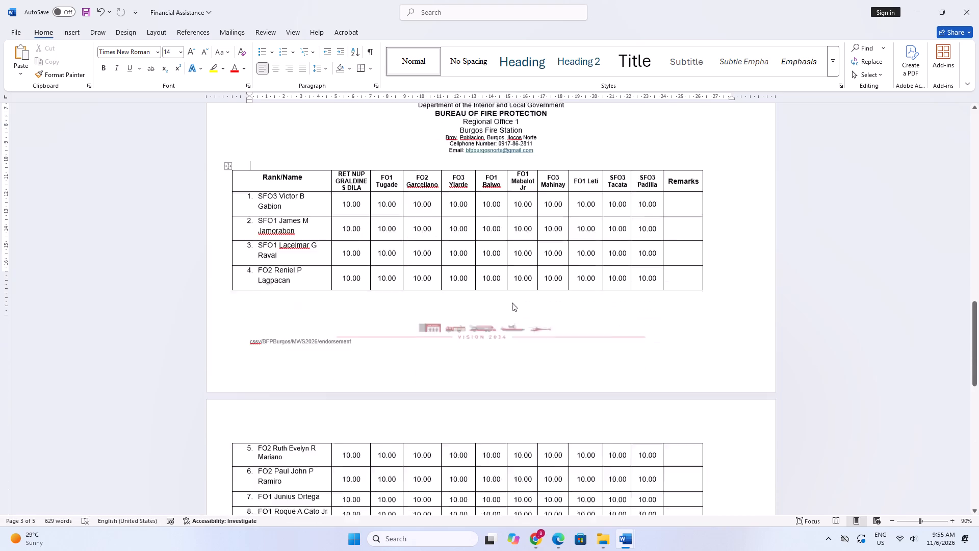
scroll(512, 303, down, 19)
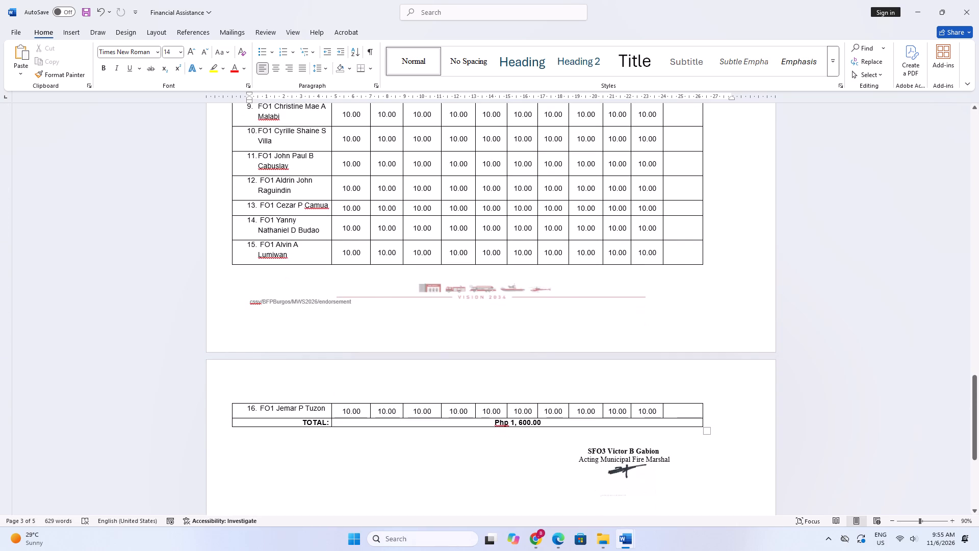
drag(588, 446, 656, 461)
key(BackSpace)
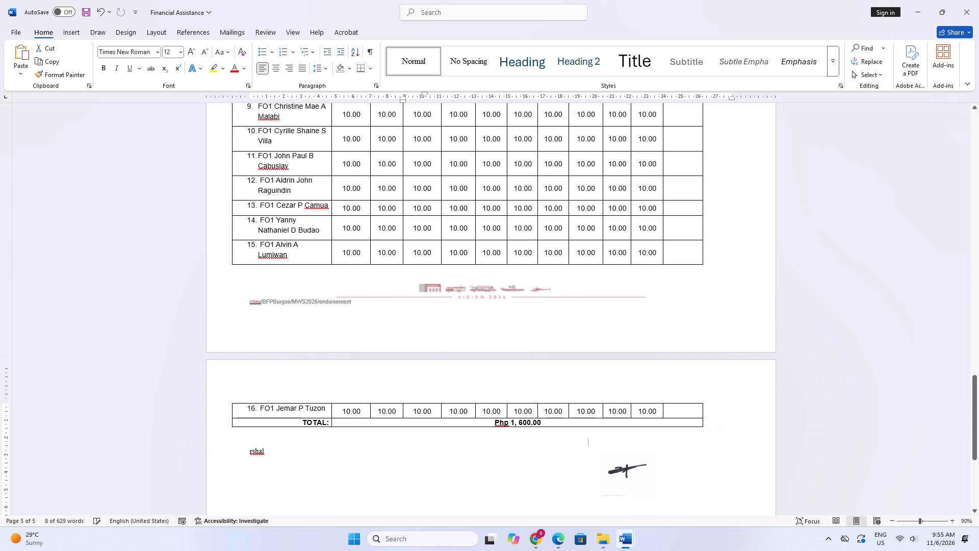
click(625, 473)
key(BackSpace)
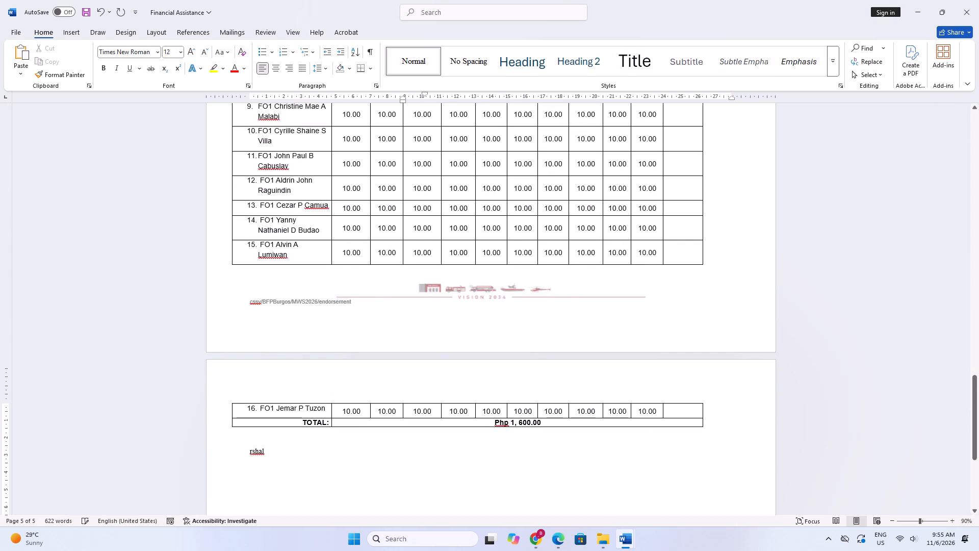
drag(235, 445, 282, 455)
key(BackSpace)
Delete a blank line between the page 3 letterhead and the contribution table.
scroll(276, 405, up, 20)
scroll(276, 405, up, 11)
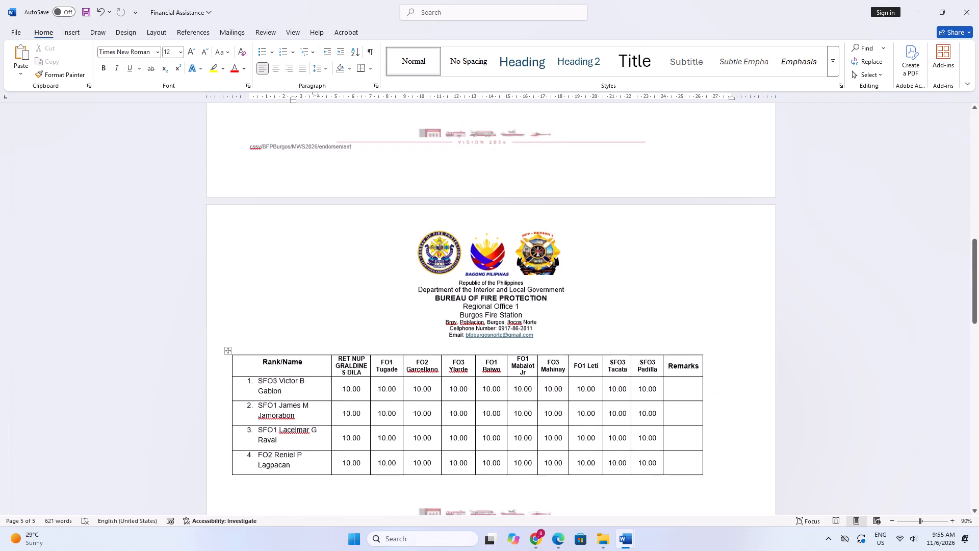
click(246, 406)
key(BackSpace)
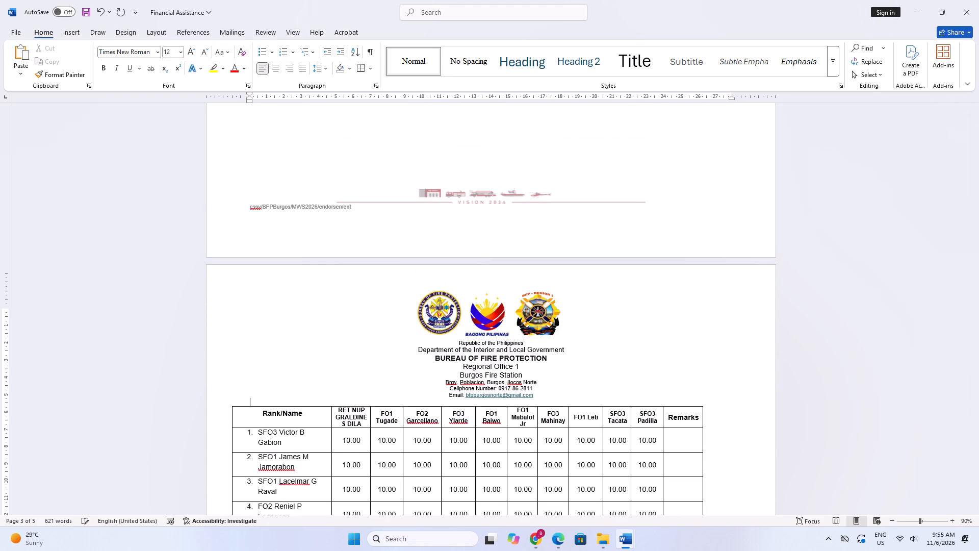
Compare the edited contribution table with the older one on the first pages, checking rows, total and page layout.
scroll(257, 430, down, 20)
scroll(257, 430, down, 3)
scroll(368, 505, down, 9)
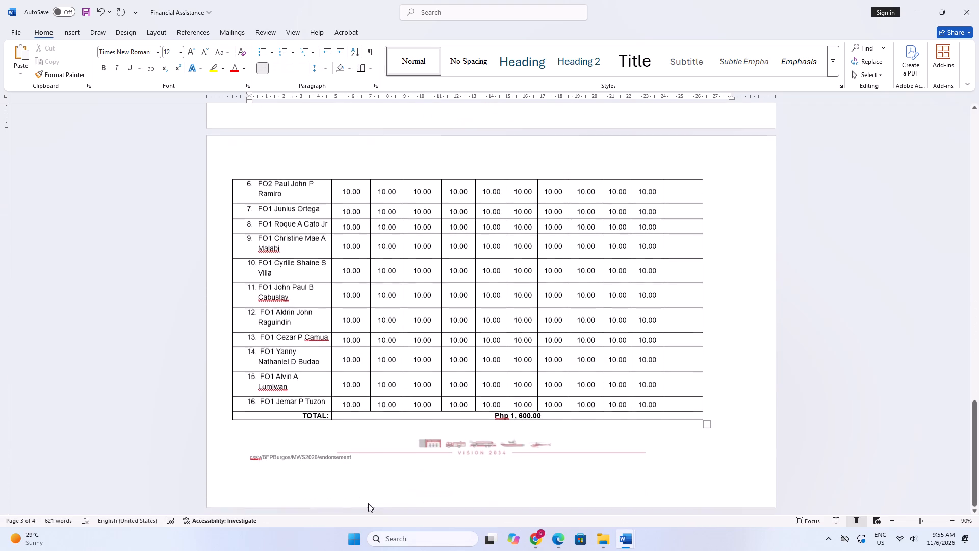
scroll(368, 502, up, 16)
scroll(370, 481, up, 14)
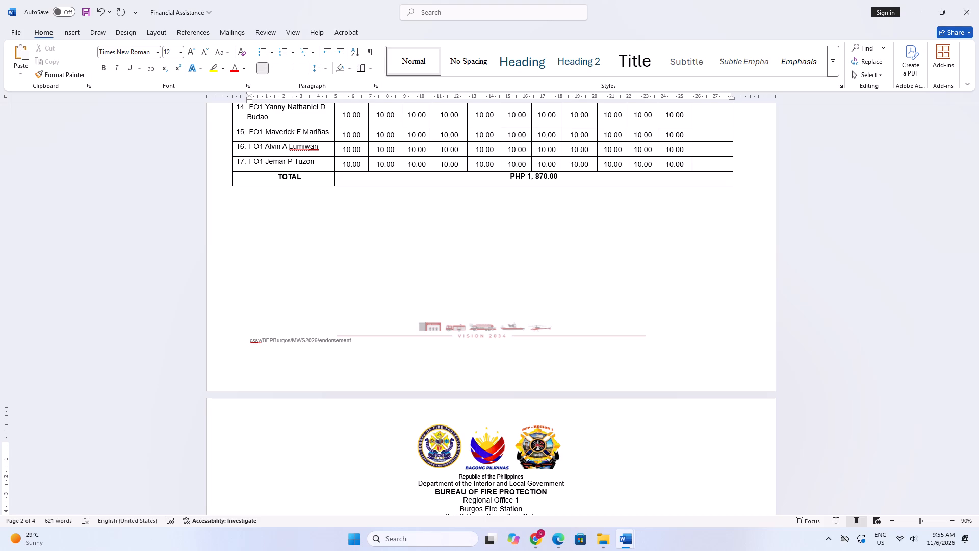
scroll(401, 434, up, 13)
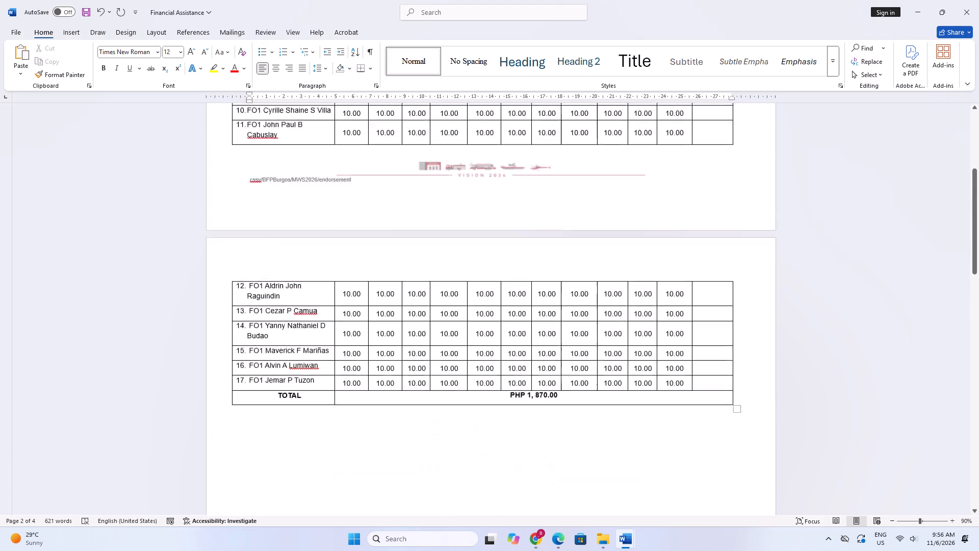
scroll(393, 388, up, 20)
scroll(393, 388, up, 3)
scroll(410, 386, down, 20)
scroll(410, 386, down, 2)
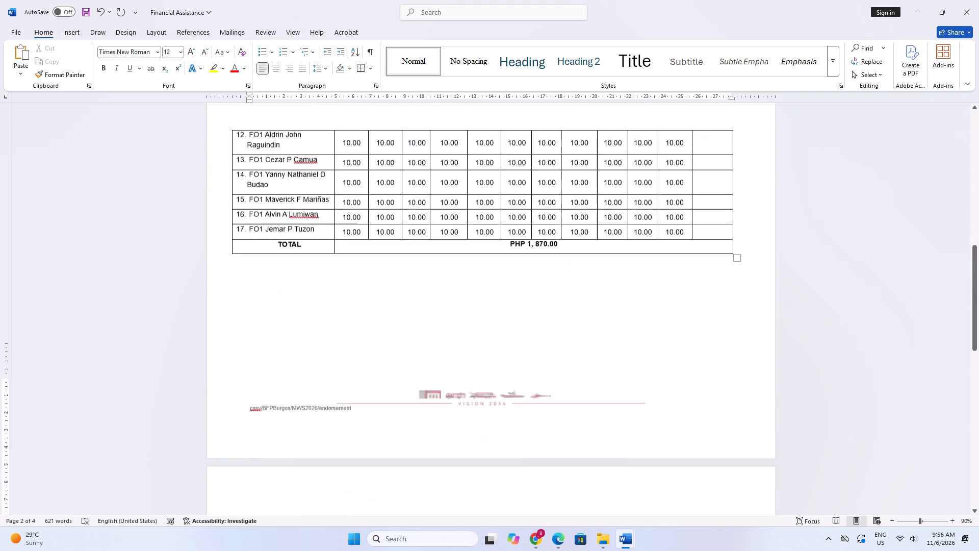
scroll(429, 420, down, 19)
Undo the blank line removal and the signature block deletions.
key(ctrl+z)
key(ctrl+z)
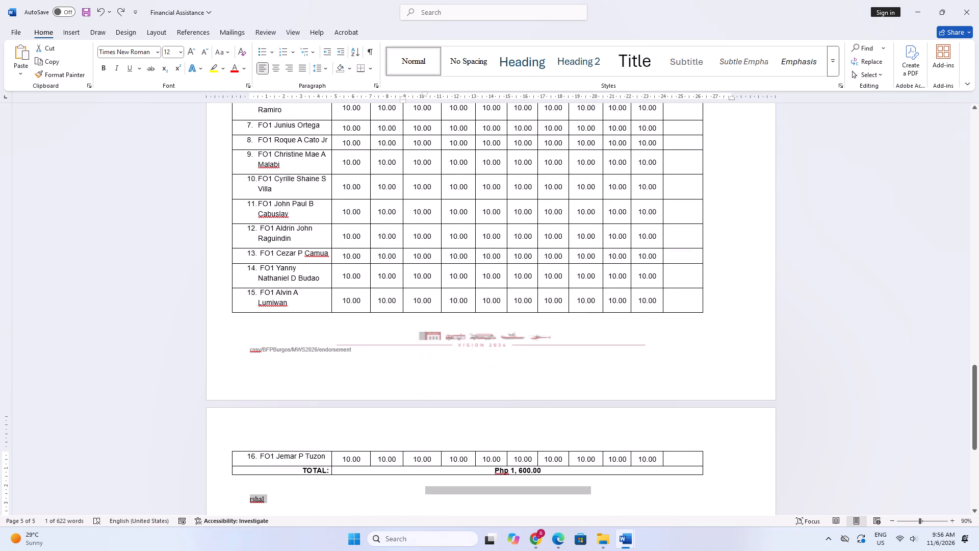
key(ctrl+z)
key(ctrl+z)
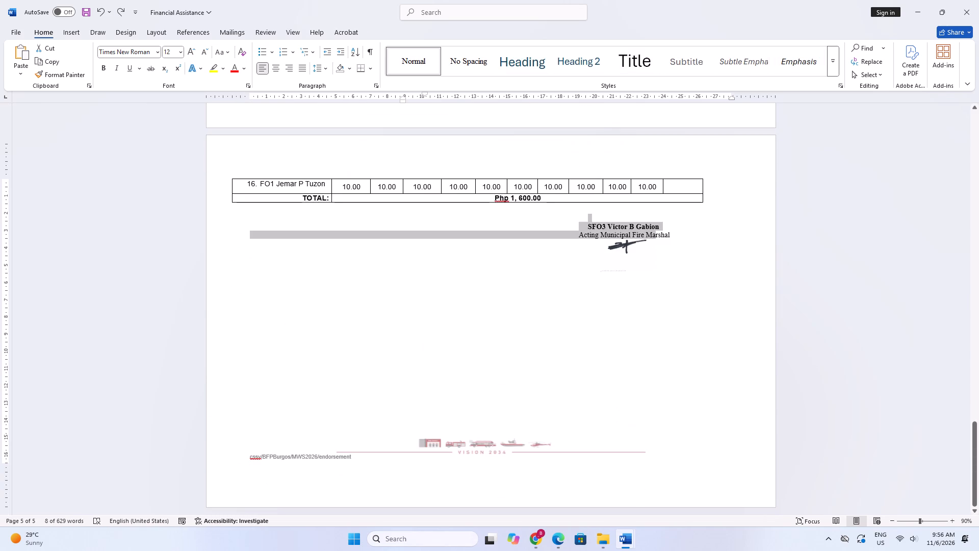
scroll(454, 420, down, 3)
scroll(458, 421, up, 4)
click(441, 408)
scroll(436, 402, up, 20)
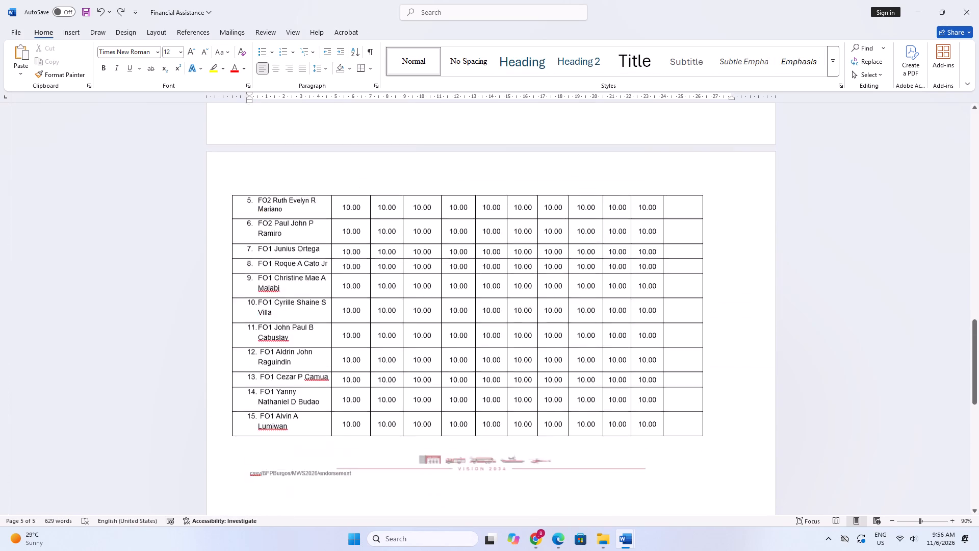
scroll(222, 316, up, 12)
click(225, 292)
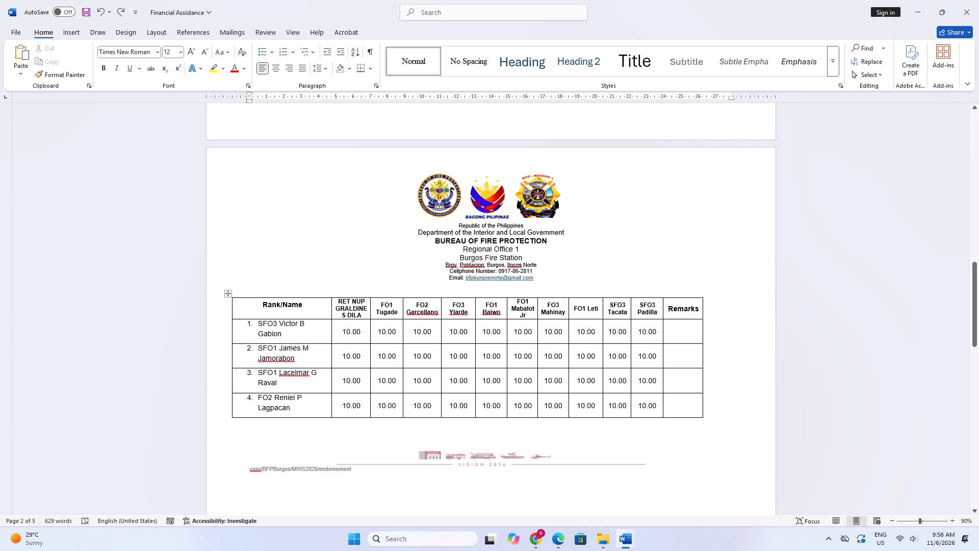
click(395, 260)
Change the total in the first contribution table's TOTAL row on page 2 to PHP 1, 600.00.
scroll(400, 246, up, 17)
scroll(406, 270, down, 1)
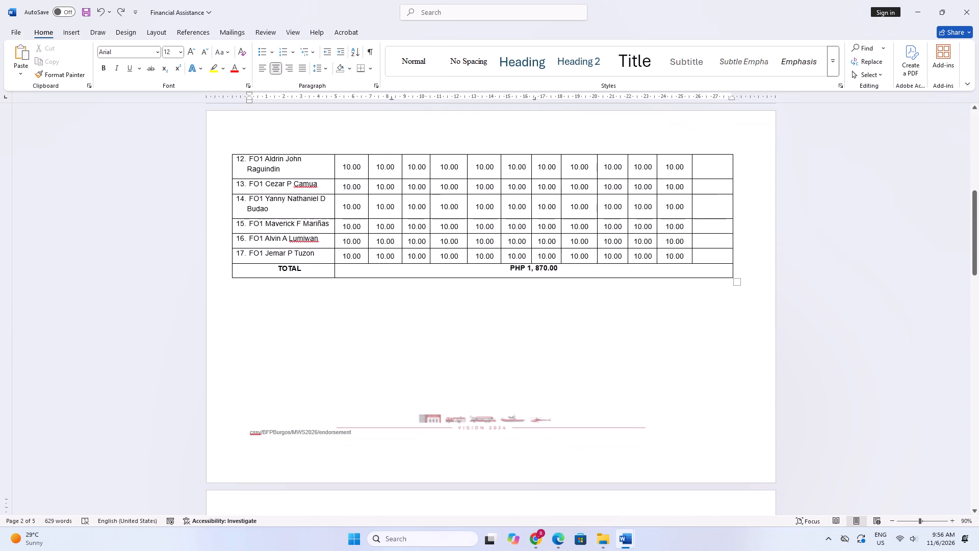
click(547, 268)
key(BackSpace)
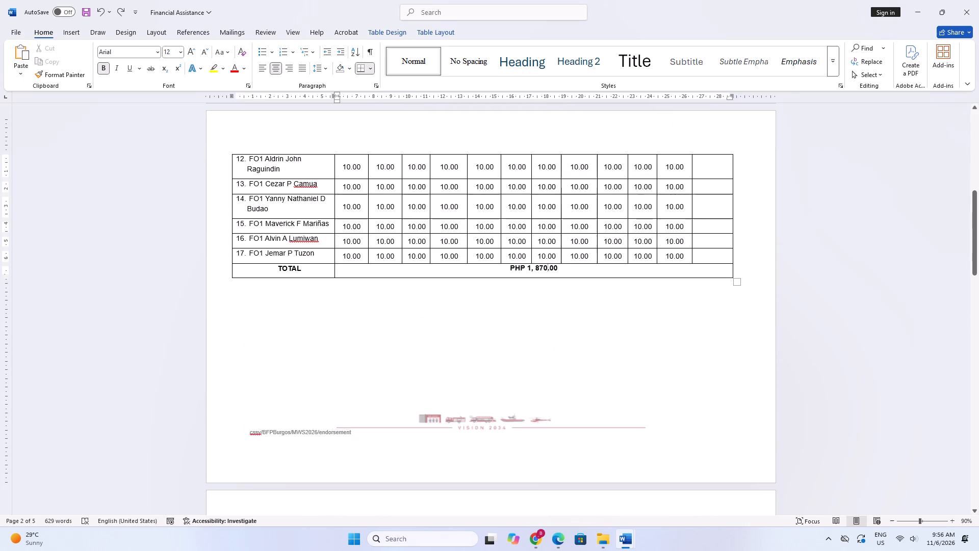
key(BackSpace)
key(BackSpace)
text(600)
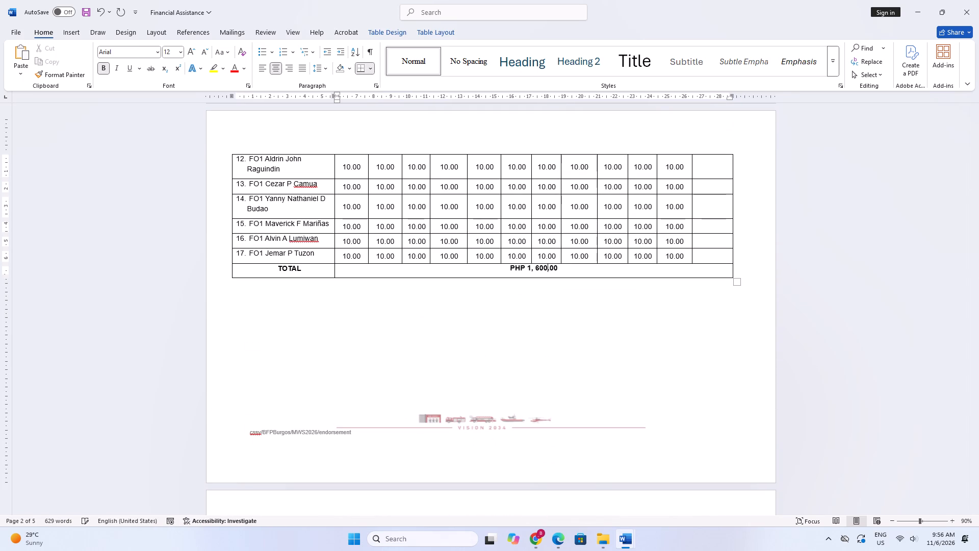
scroll(398, 379, up, 6)
scroll(411, 391, down, 11)
scroll(417, 394, up, 5)
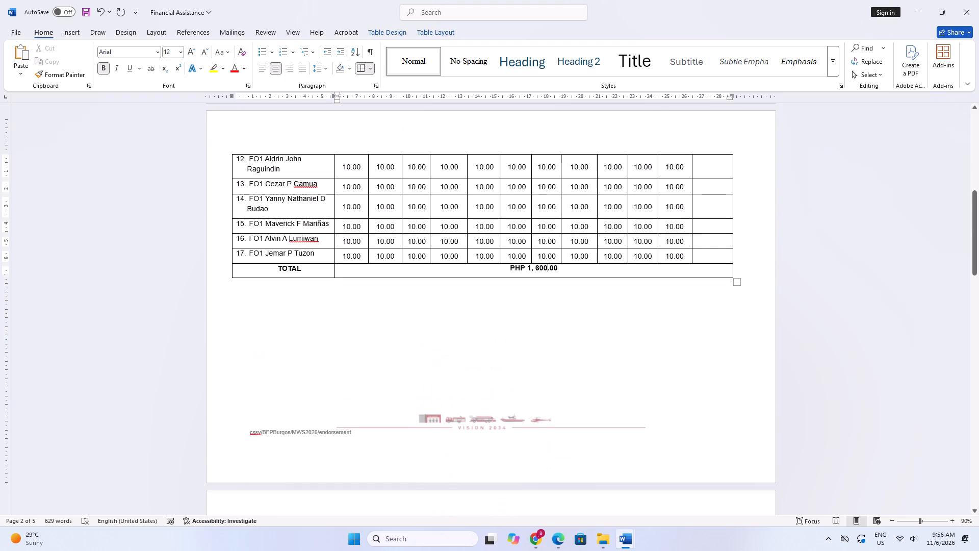
click(230, 224)
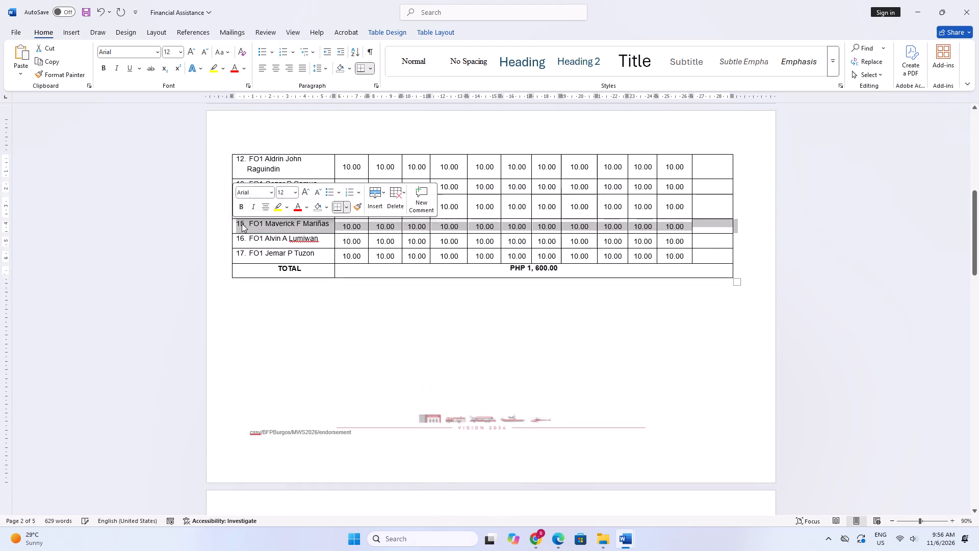
key(BackSpace)
Copy the ten recipient header cells from the page 3 table and paste them over all the recipient headers in the page 1 table.
scroll(320, 367, down, 13)
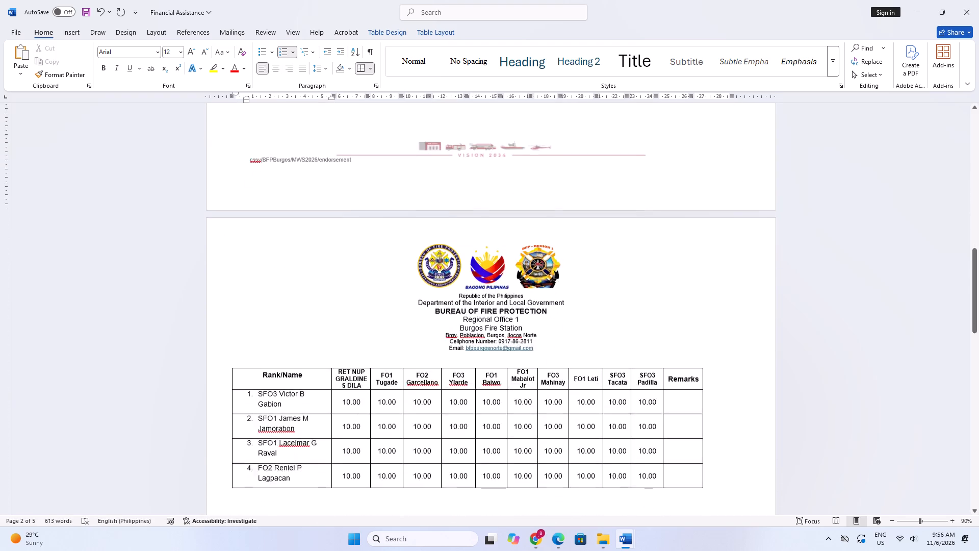
scroll(398, 450, down, 3)
drag(341, 306, 642, 307)
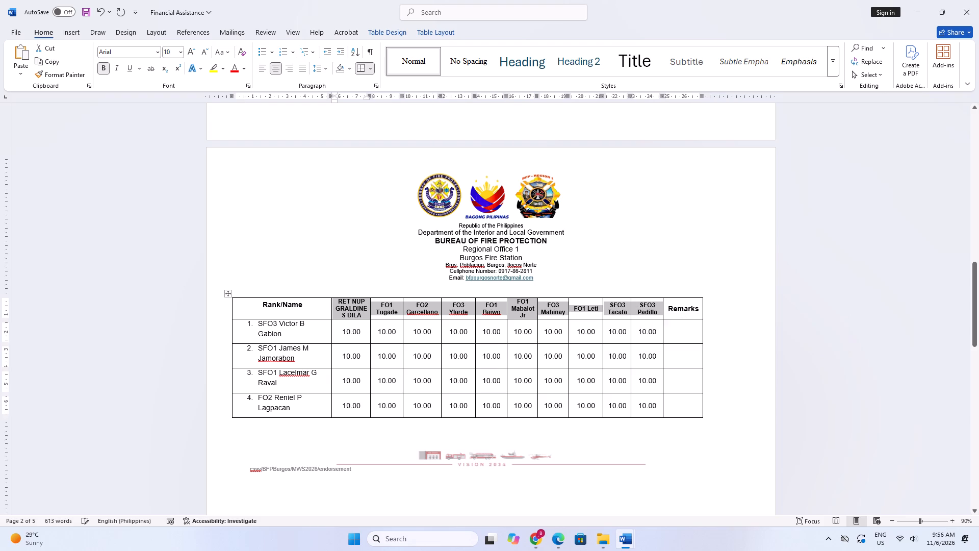
key(ctrl+c)
scroll(529, 335, up, 20)
scroll(529, 335, up, 15)
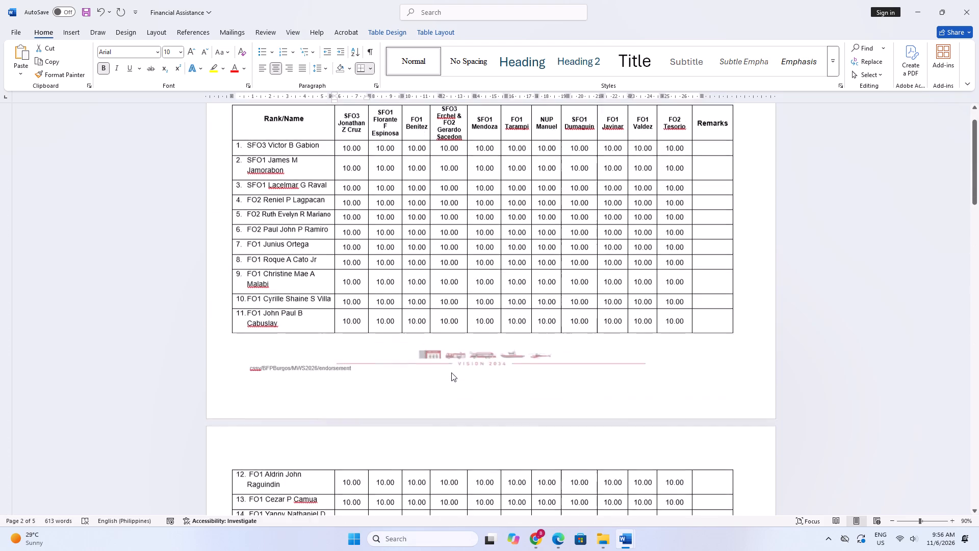
scroll(451, 372, up, 5)
drag(343, 176, 674, 193)
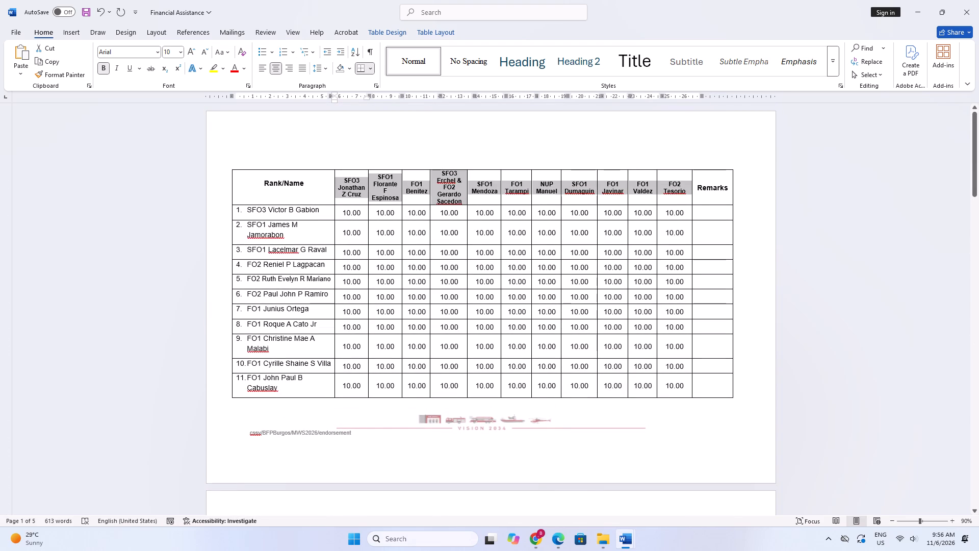
drag(674, 193, 683, 194)
key(ctrl+v)
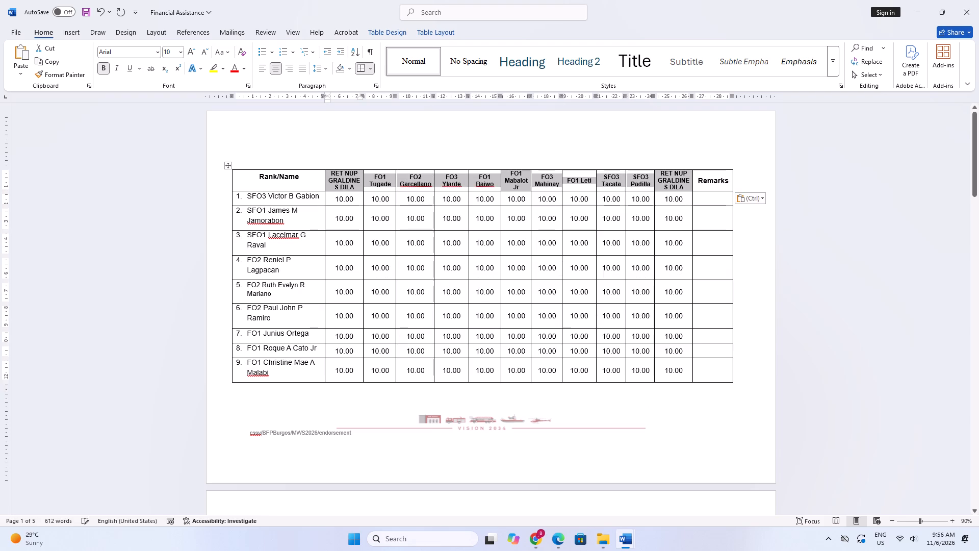
Delete the duplicate RET NUP recipient column just before Remarks in the page 1 table.
click(675, 221)
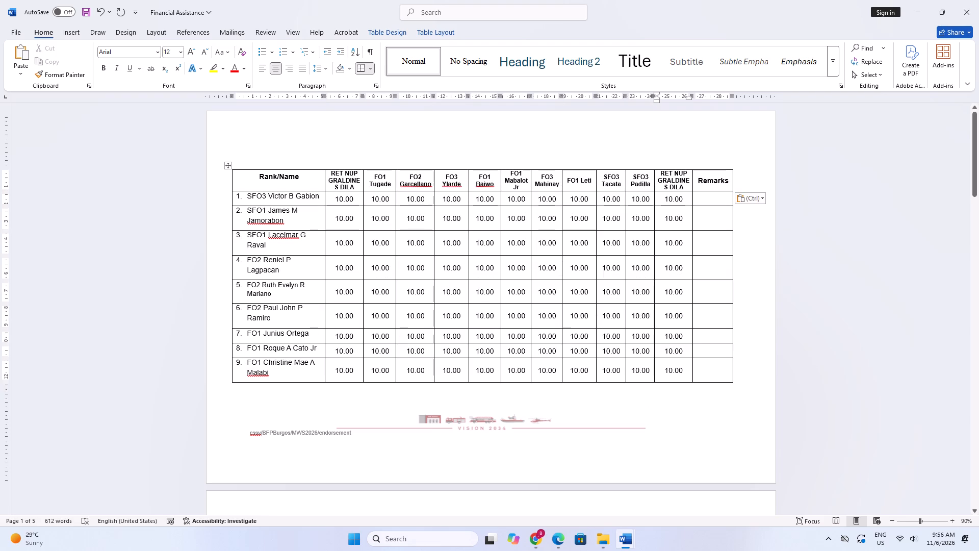
click(672, 171)
key(BackSpace)
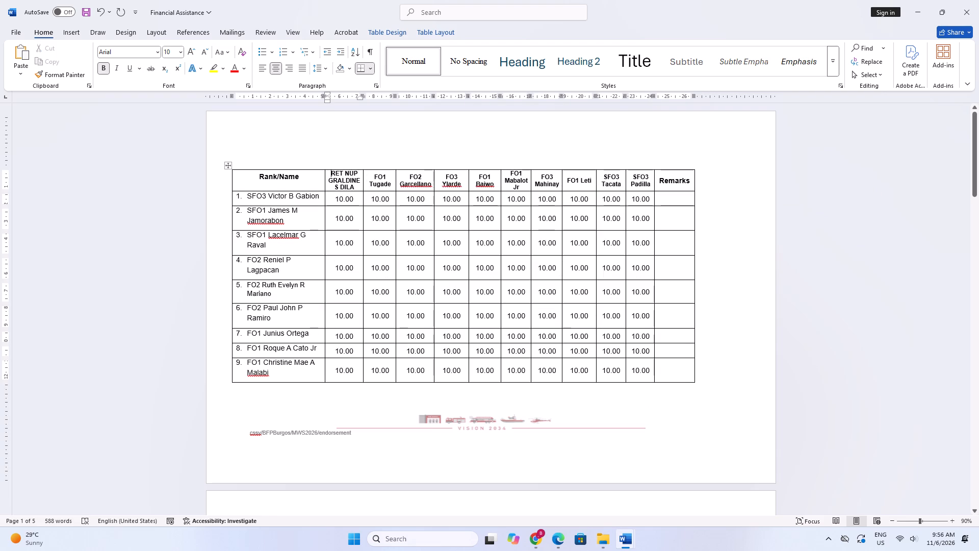
Center the whole first contribution table horizontally on the page.
click(228, 164)
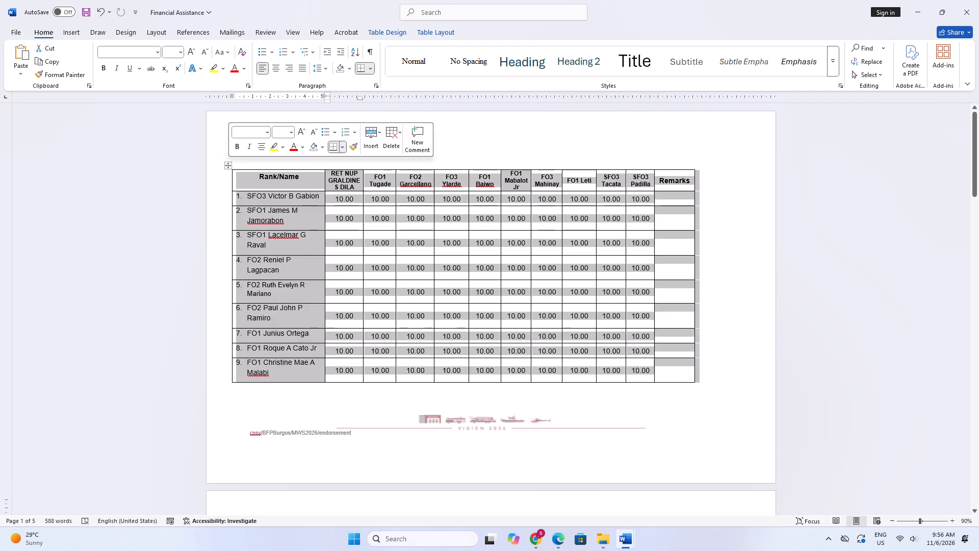
click(279, 68)
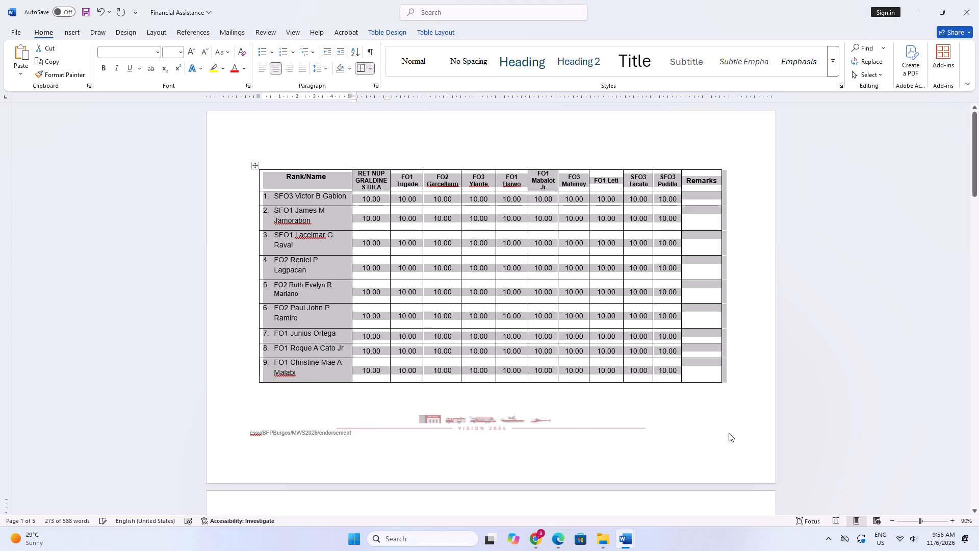
click(727, 433)
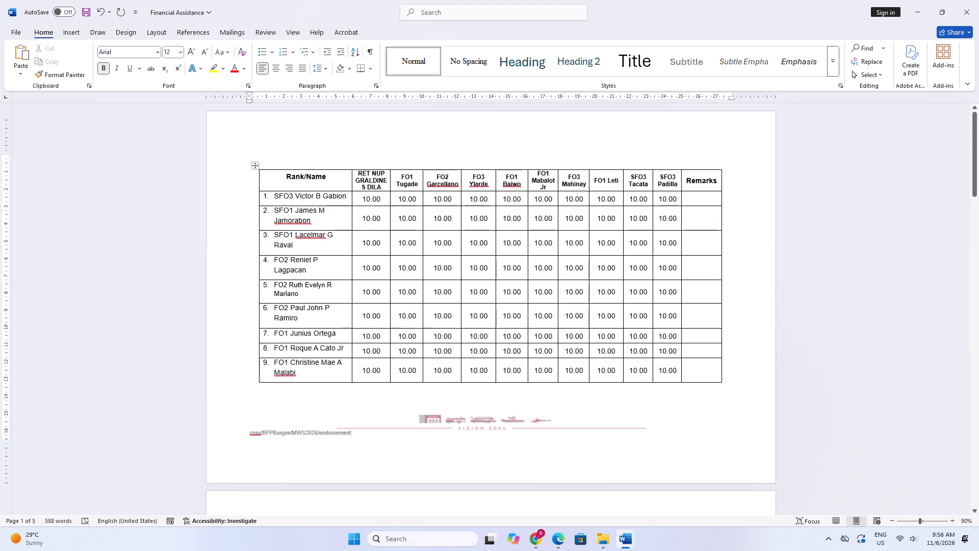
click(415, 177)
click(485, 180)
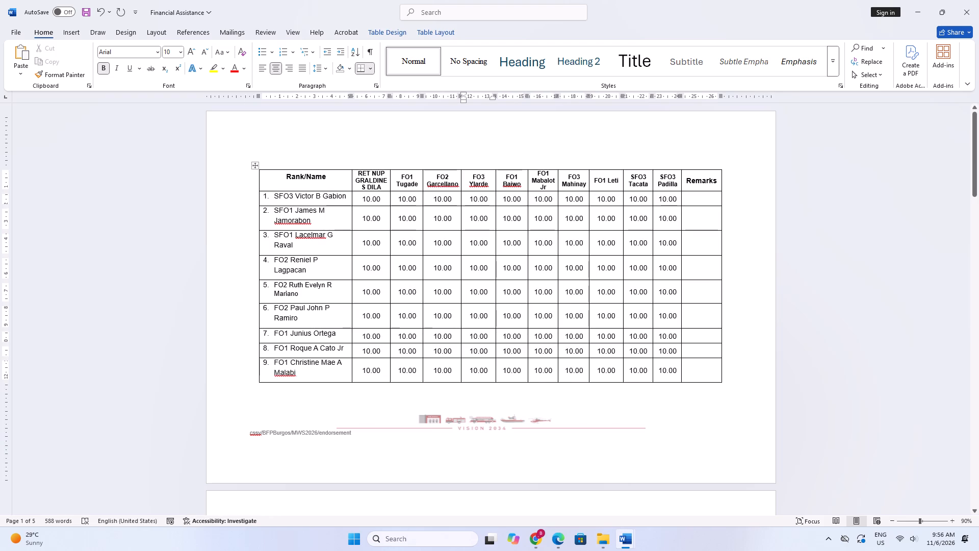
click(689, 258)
Print only pages 1-2 of the document.
scroll(586, 286, down, 7)
scroll(586, 284, down, 15)
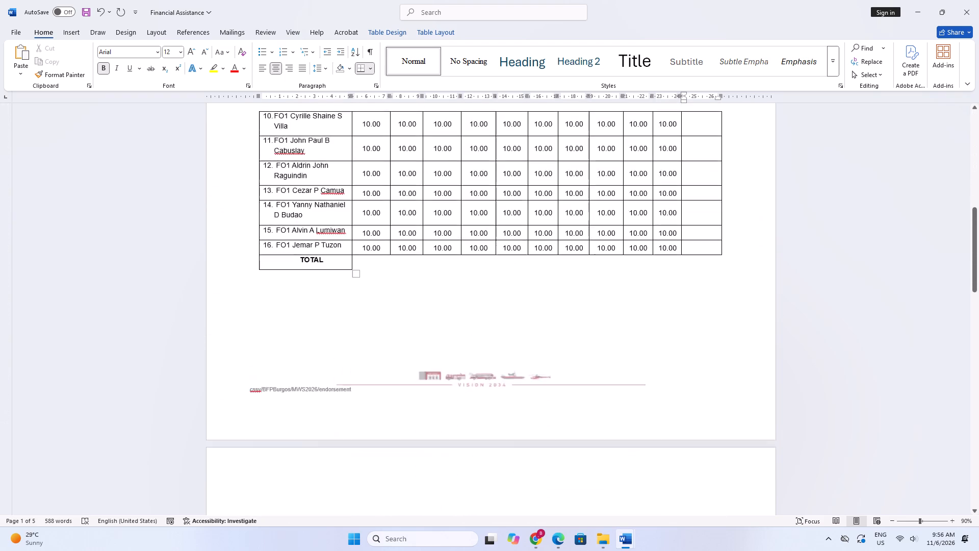
scroll(587, 324, down, 1)
key(ctrl+p)
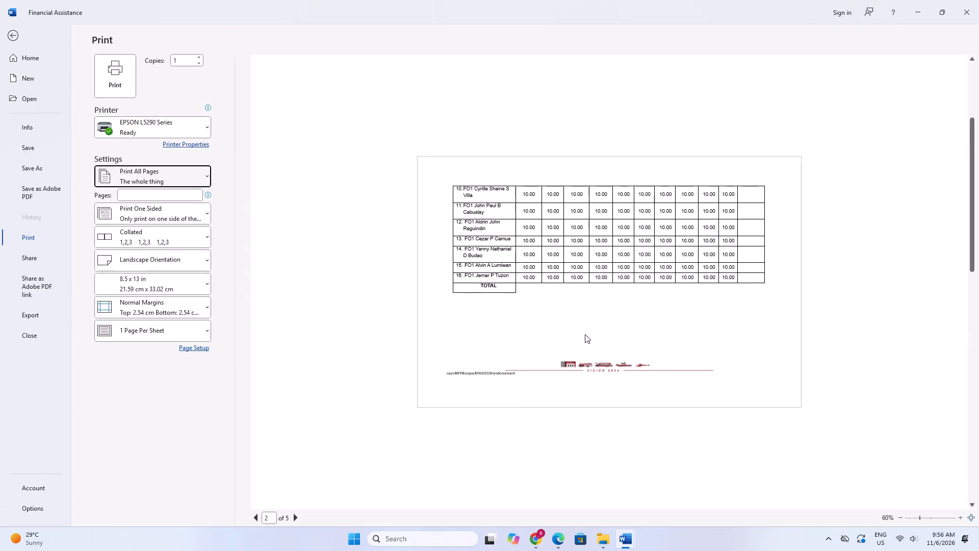
click(127, 193)
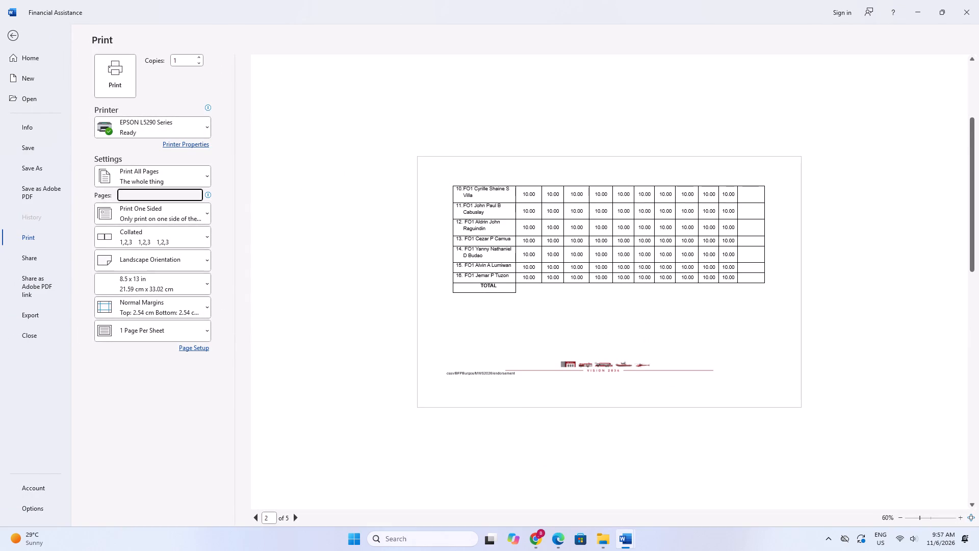
text(1-2)
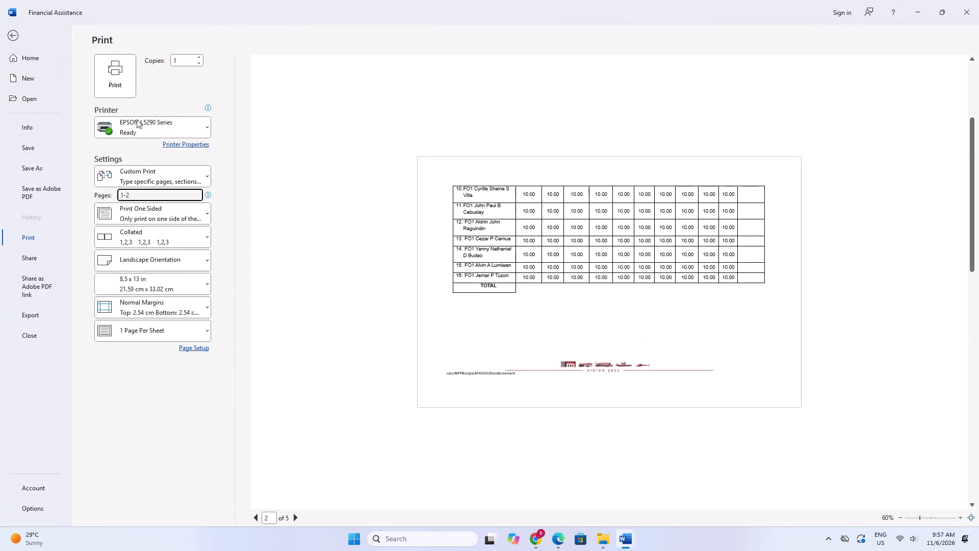
click(125, 94)
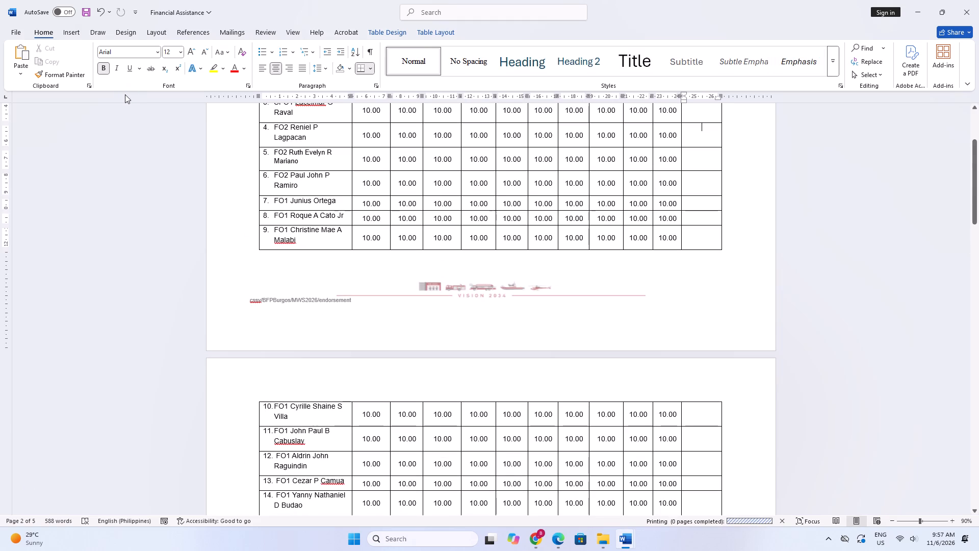